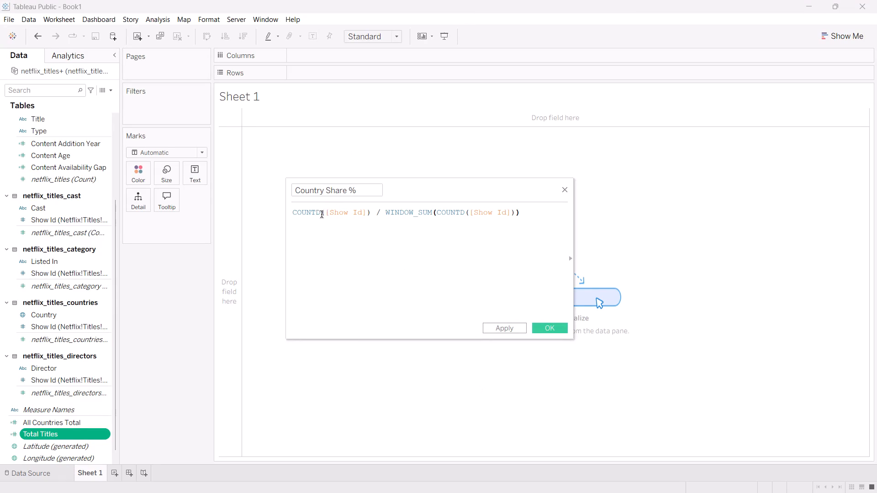
left_click(505, 330)
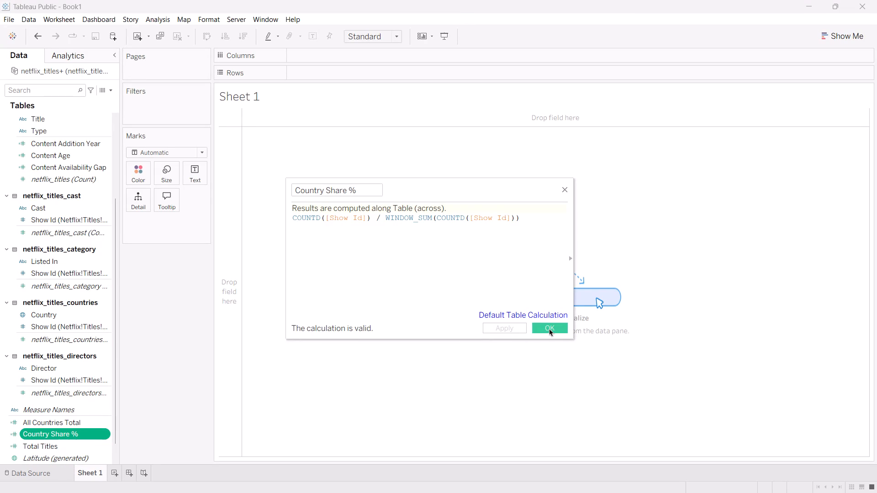
left_click(556, 328)
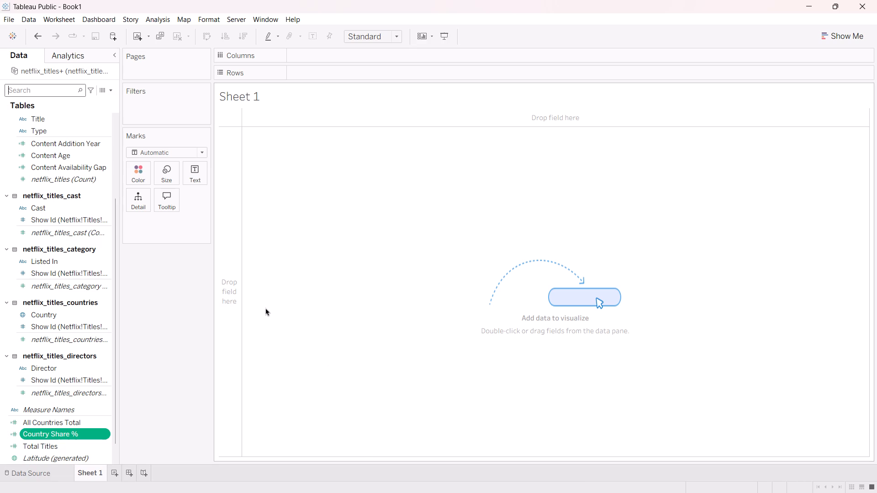
Search the data fields for "Count" and place Country on Columns.
scroll(66, 153, "up", 2)
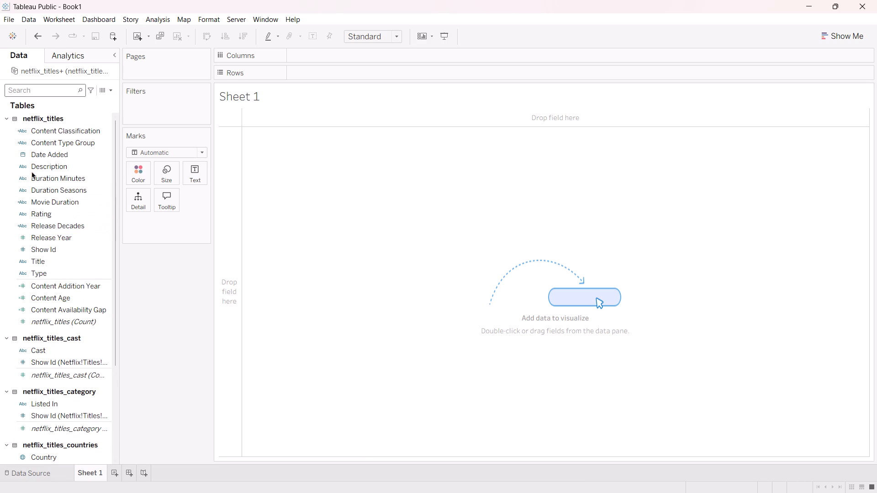
left_click(21, 93)
type("Count")
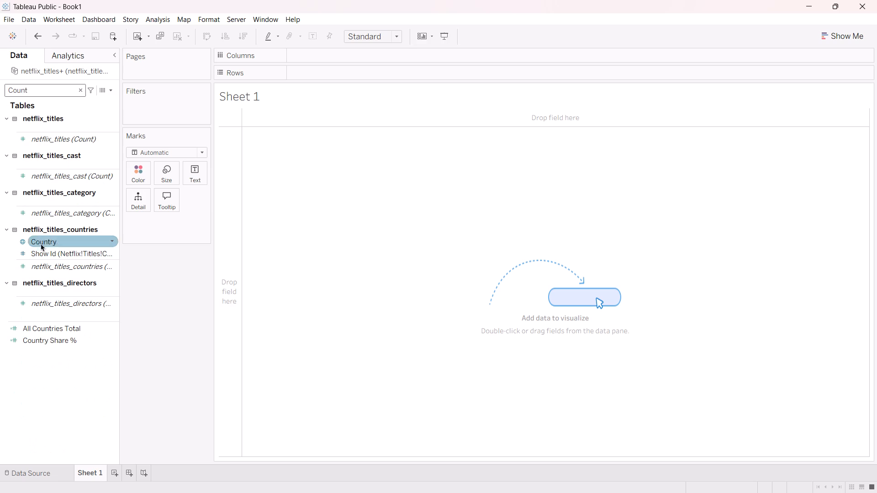
left_click_drag(45, 242, 305, 64)
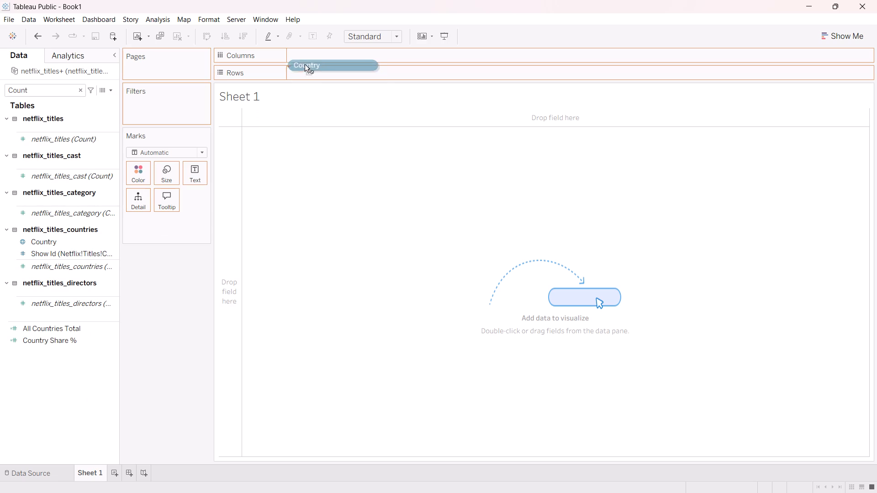
left_click_drag(305, 64, 306, 61)
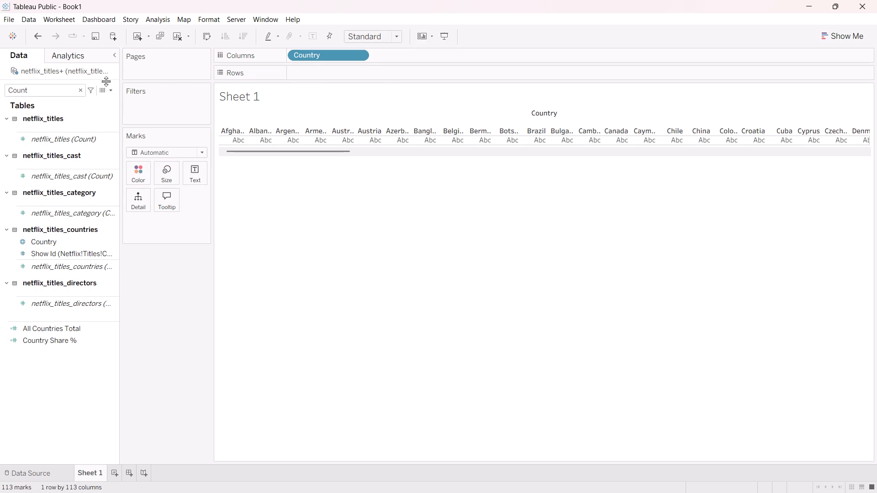
Search the data fields for "Tota" and place Total Titles on Rows to chart titles per country.
left_click(80, 89)
left_click(35, 90)
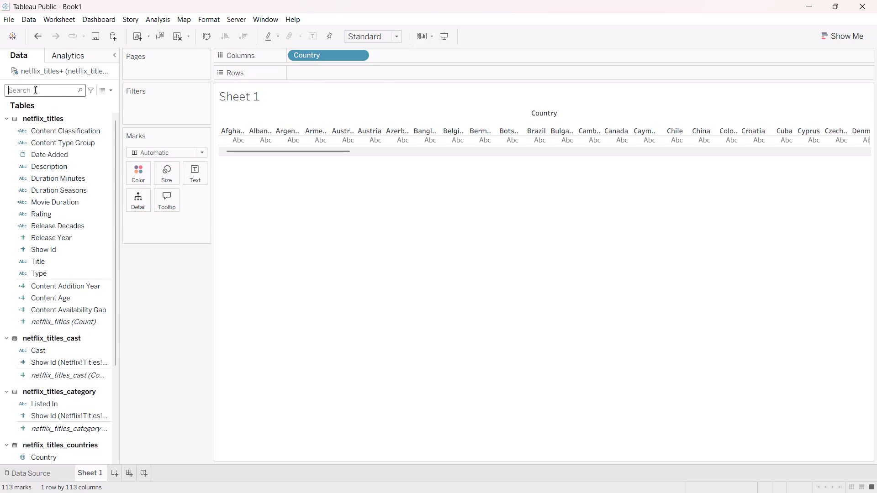
type("Tota")
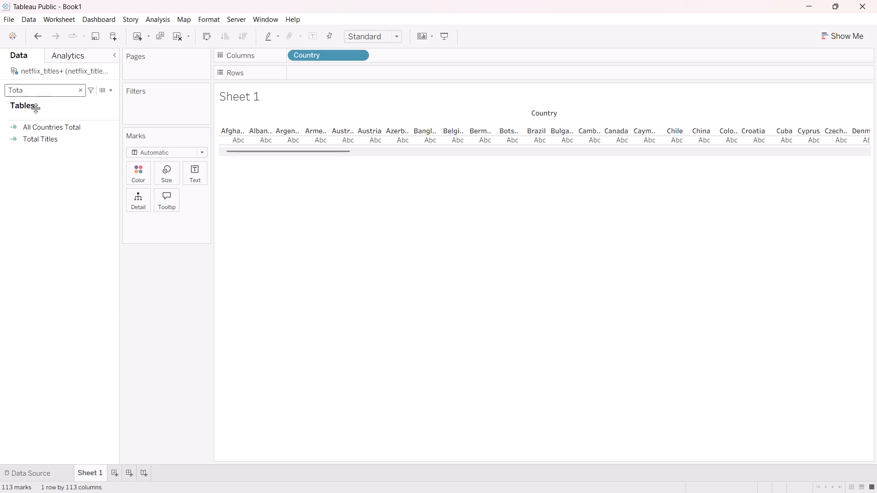
left_click_drag(34, 134, 306, 70)
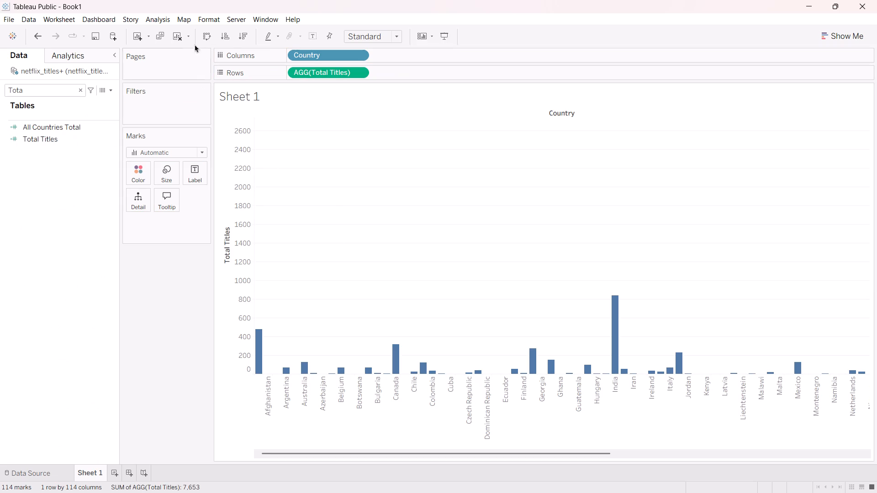
Sort the country bars in descending order of Total Titles.
left_click(227, 37)
left_click(243, 36)
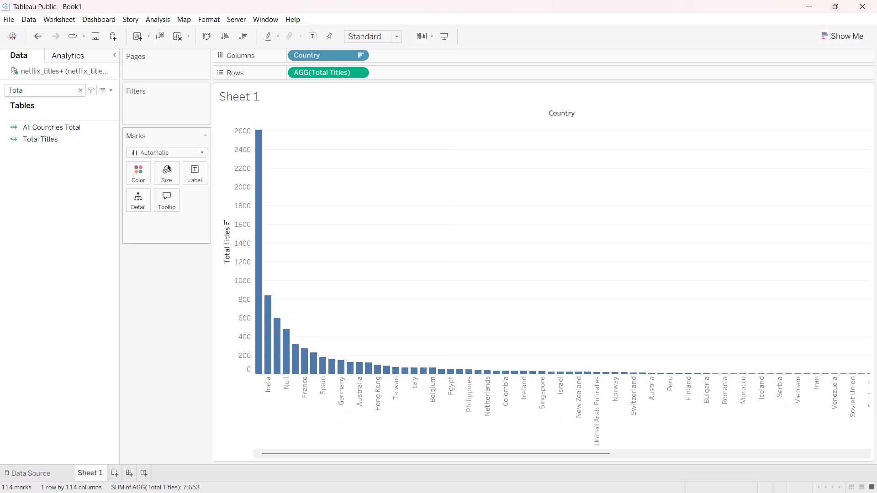
Search the data fields for "Countr" and color the bars by Country.
left_click(80, 88)
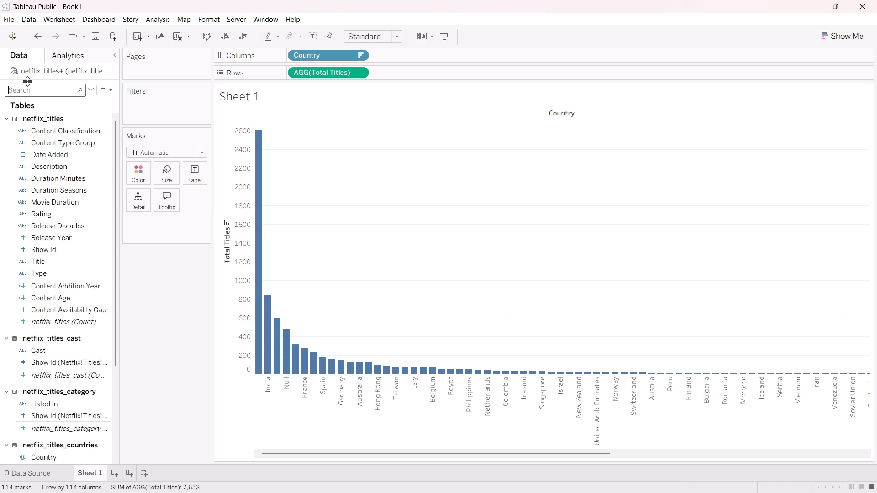
type("Countr")
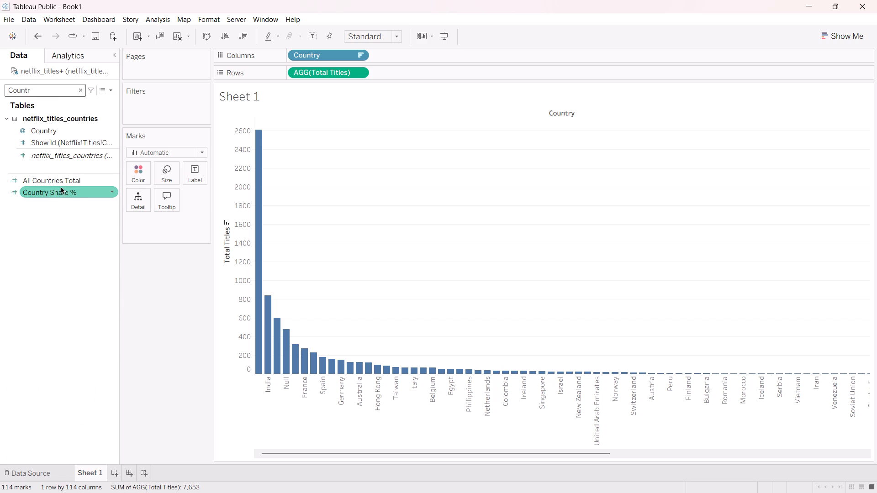
left_click_drag(50, 130, 136, 173)
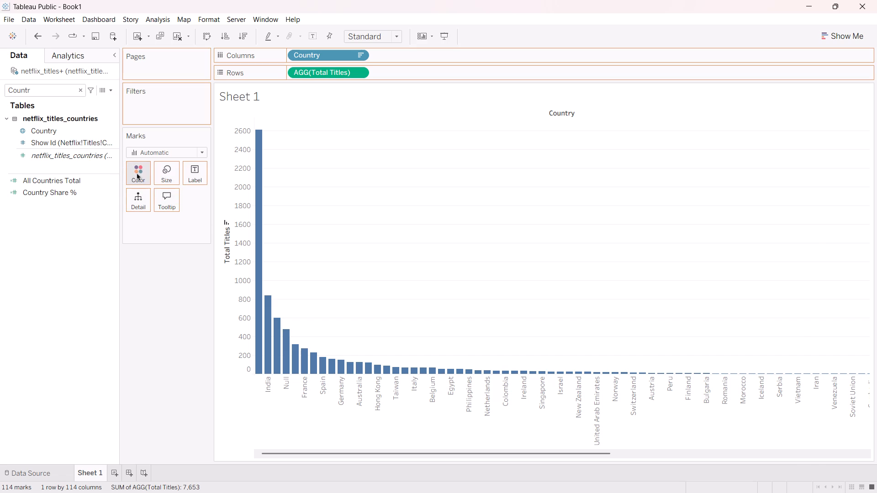
Add a Country filter that keeps the Top 10 by the Total Titles field, and apply it.
left_click_drag(54, 127, 175, 94)
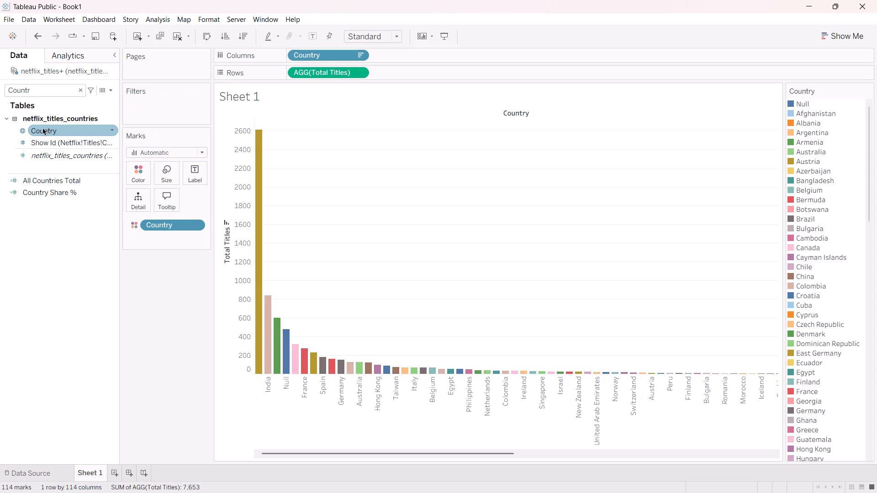
left_click_drag(42, 131, 150, 101)
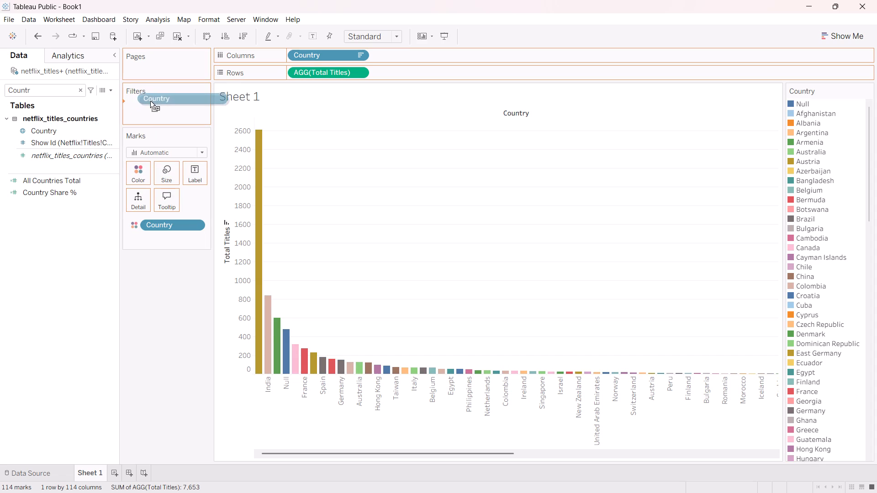
left_click_drag(150, 101, 143, 109)
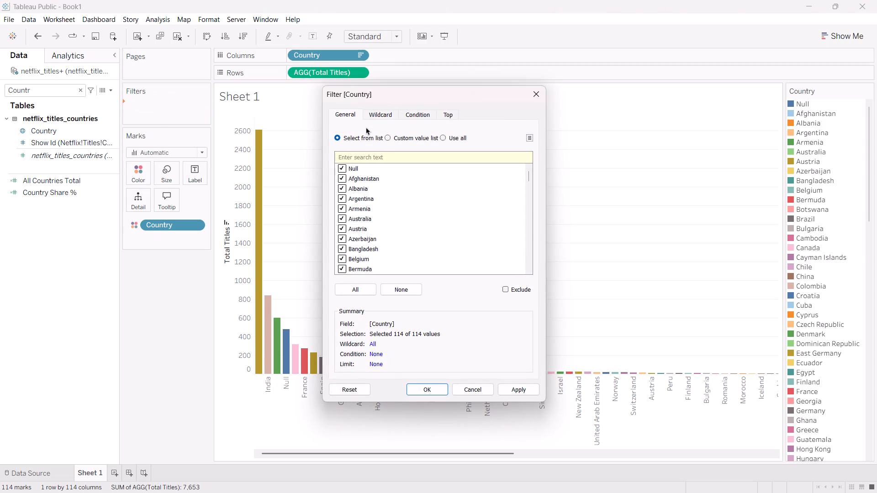
left_click(448, 110)
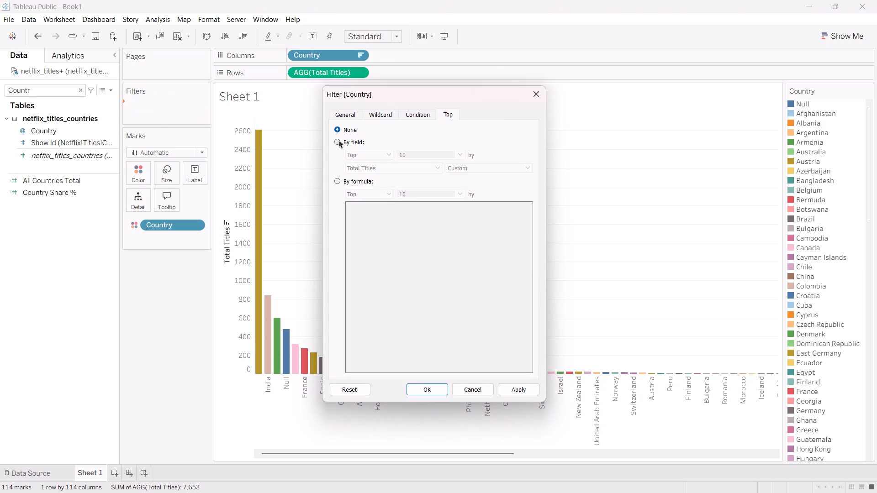
left_click(338, 140)
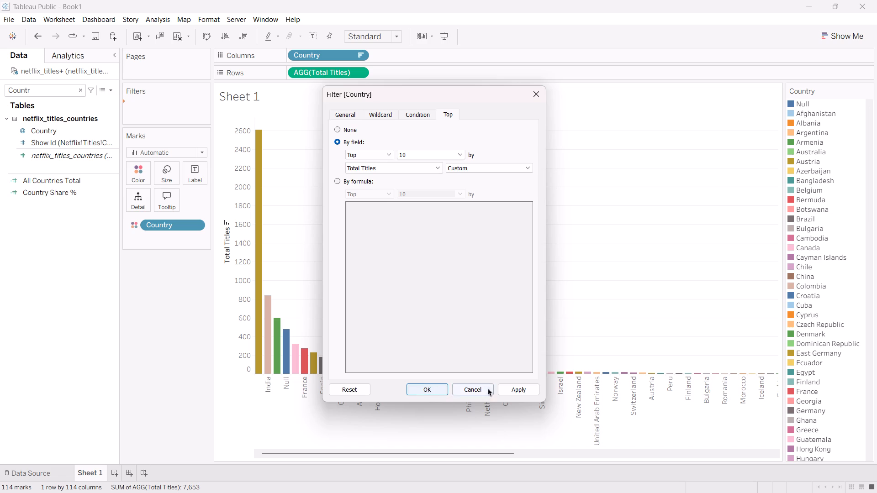
left_click(510, 387)
left_click(428, 388)
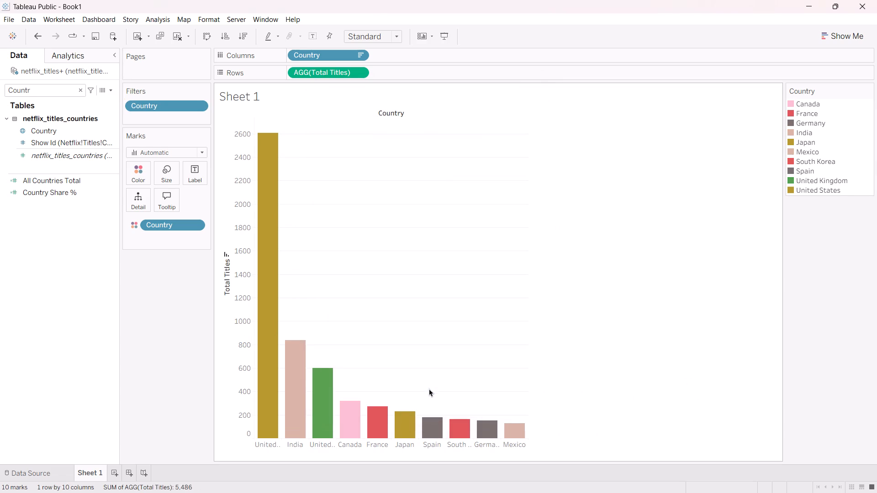
left_click(589, 384)
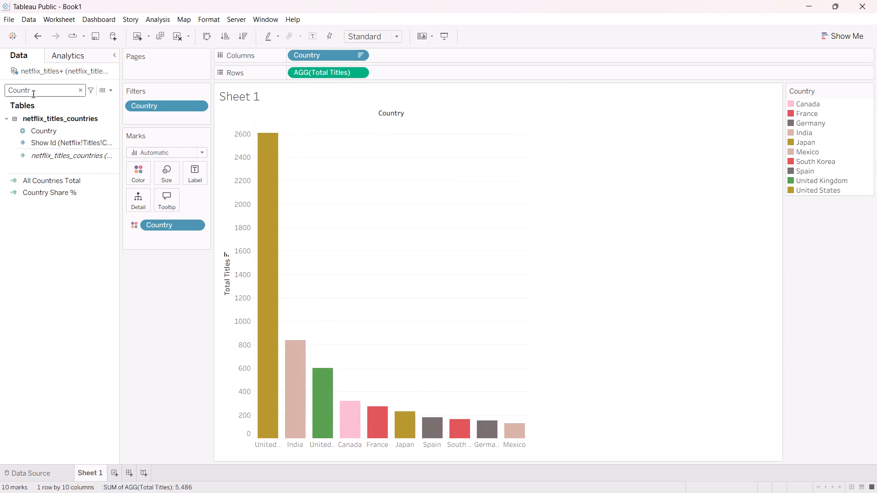
Find the Total Titles field, label the bars with it, and clear the field search.
left_click_drag(33, 94, 42, 91)
type("Sales")
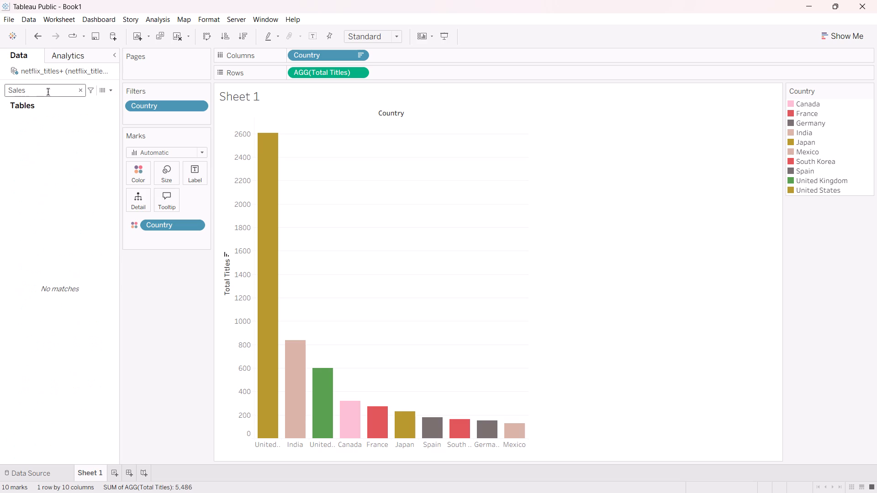
left_click_drag(48, 92, 7, 92)
type("Tot")
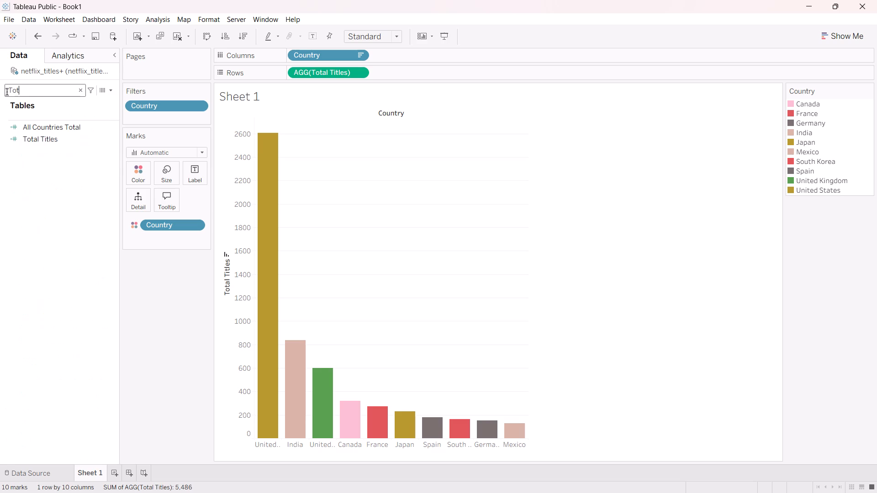
left_click_drag(53, 141, 155, 159)
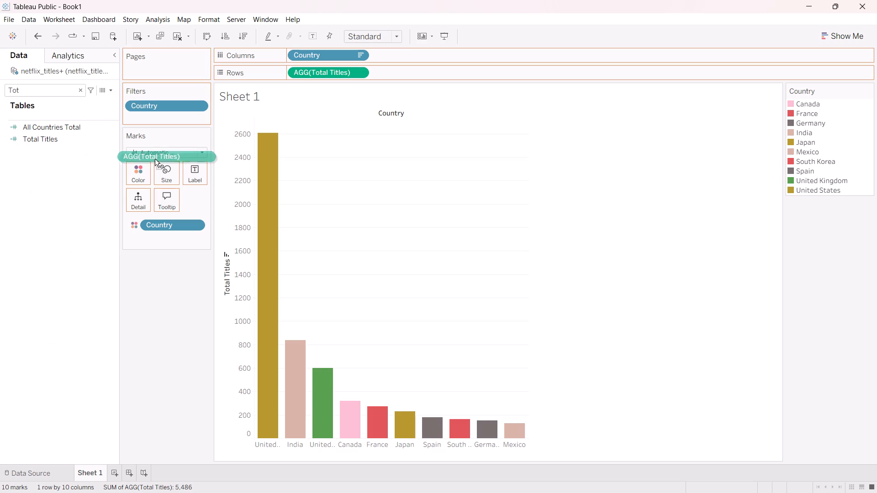
left_click_drag(155, 159, 190, 173)
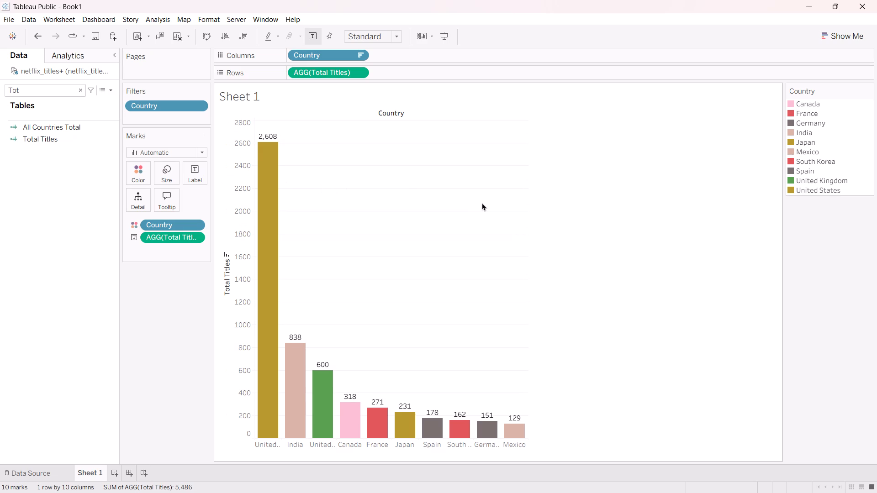
left_click(633, 223)
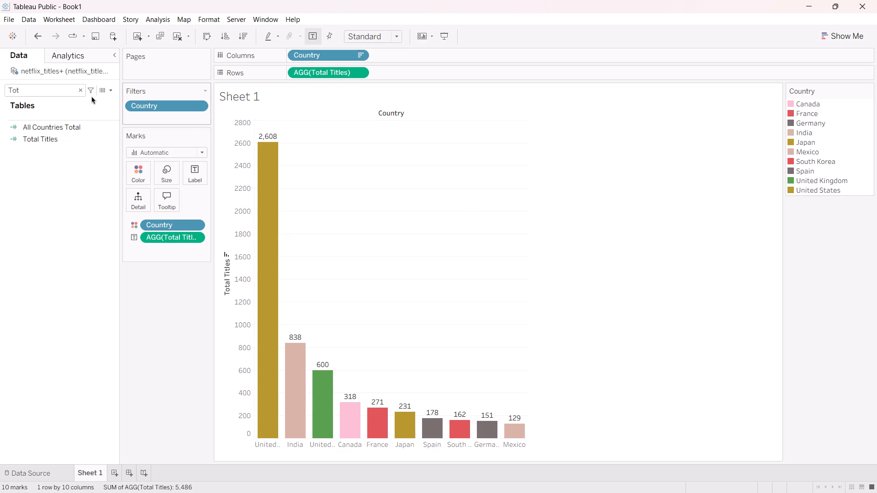
left_click(80, 88)
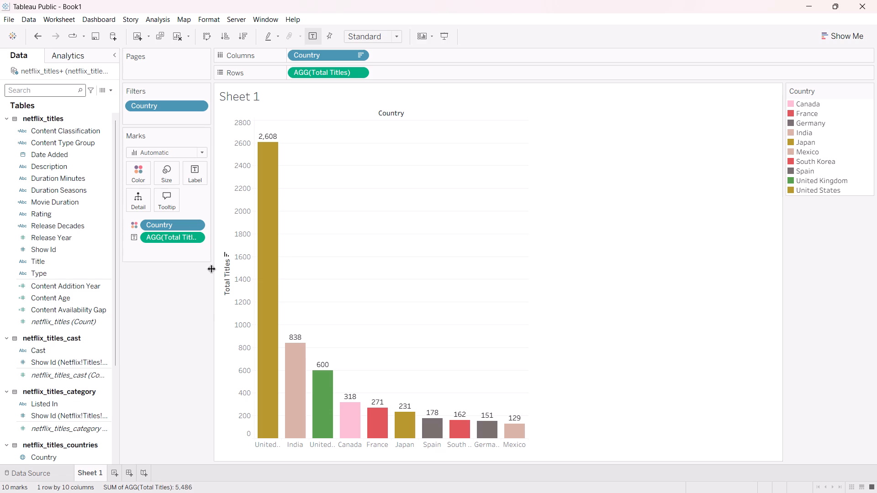
Rename Sheet 1 as "Total Tiles by Country".
double_click(96, 476)
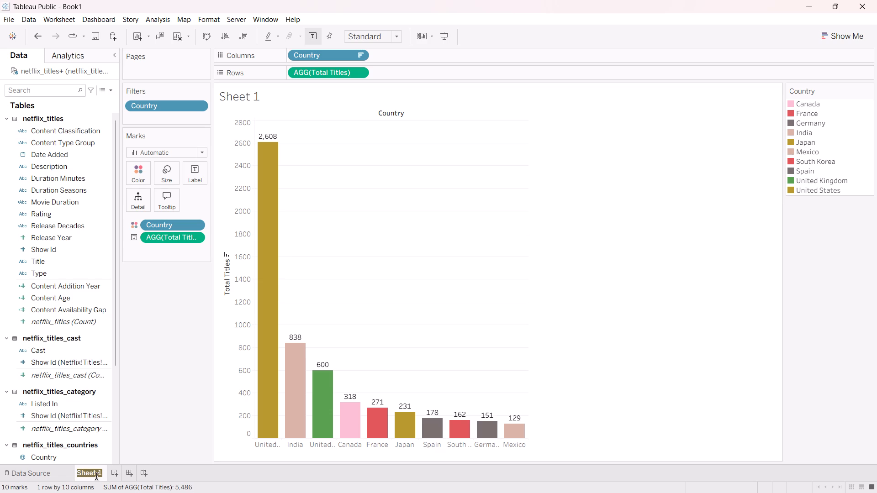
type("Total Tiles by Country")
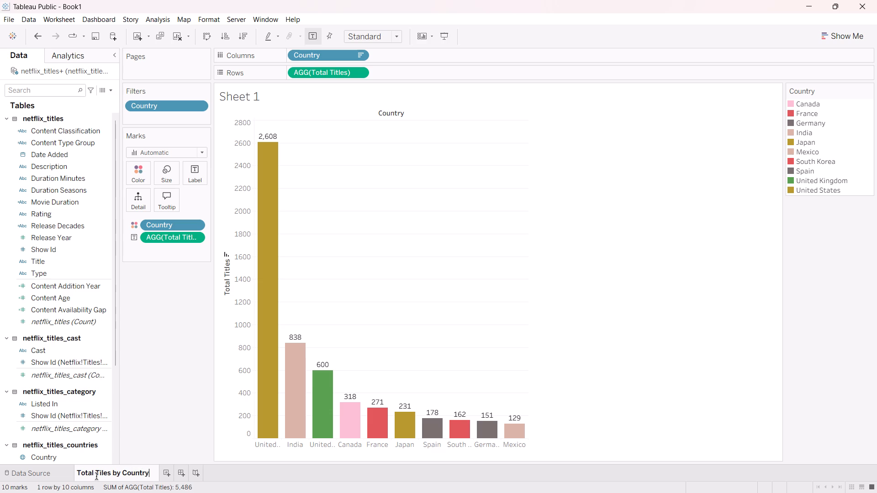
key("Return")
left_click(262, 474)
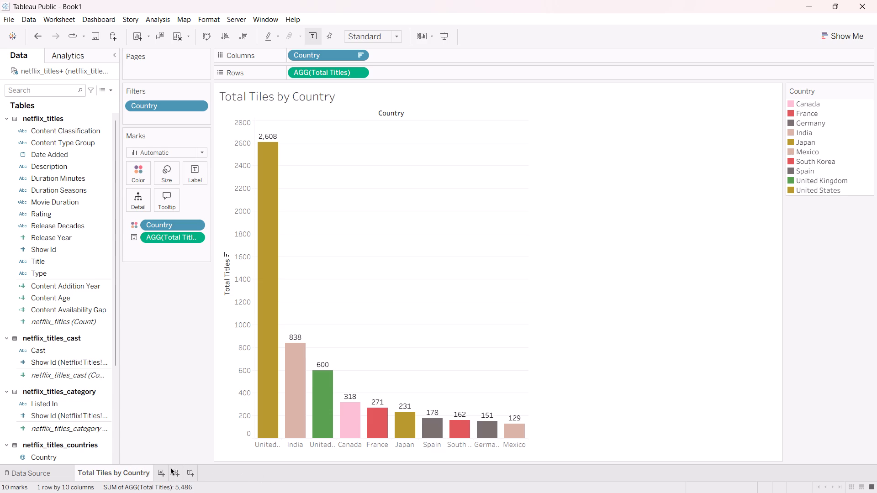
Correct the misspelled word in the sheet name so it reads "Total Titles by Country".
double_click(108, 474)
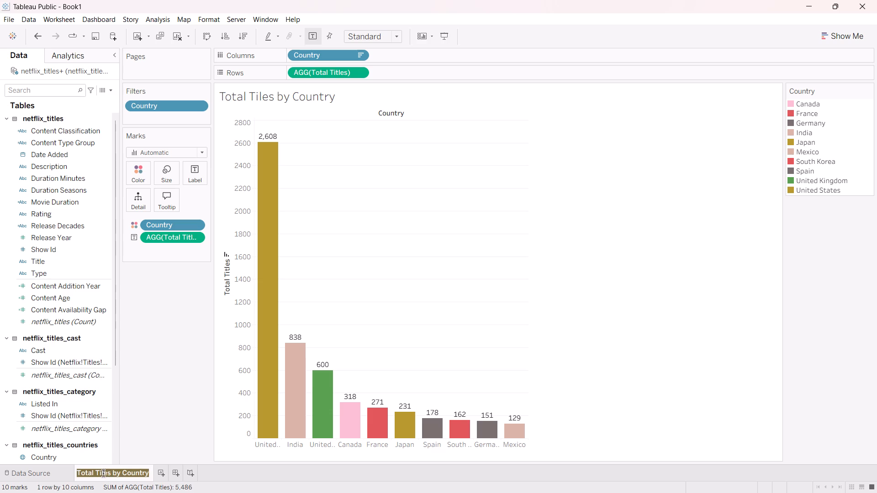
left_click(103, 473)
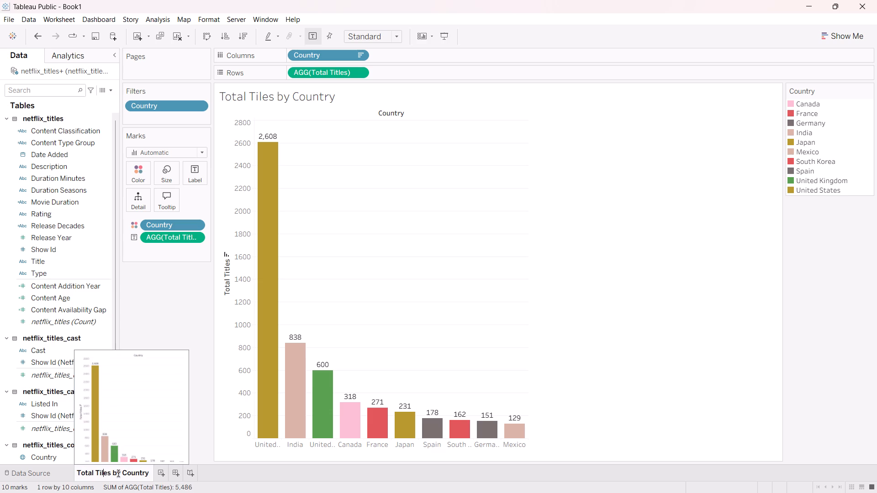
key("Left")
key("t")
left_click(266, 474)
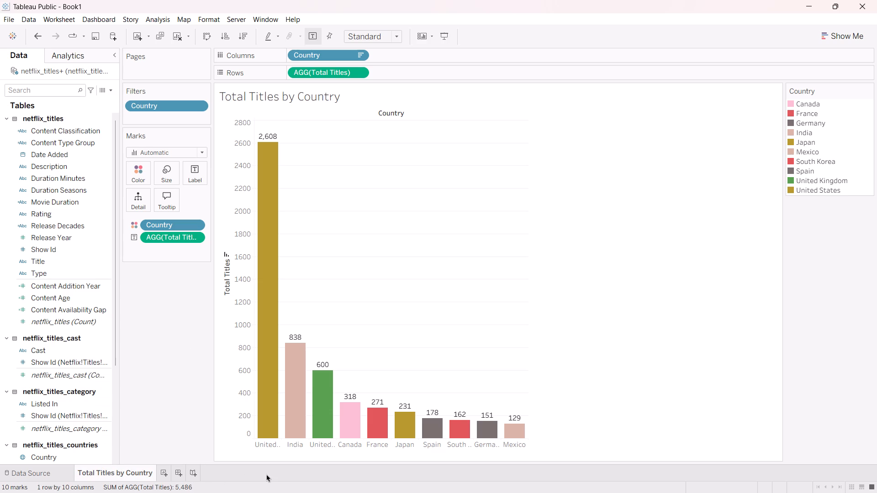
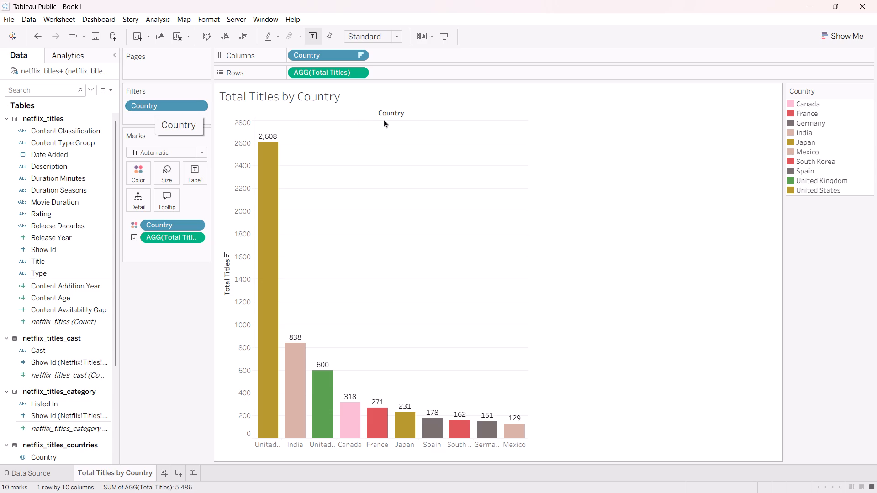
Widen the Total Titles by Country bar chart to nearly the full width of the view.
left_click(529, 163)
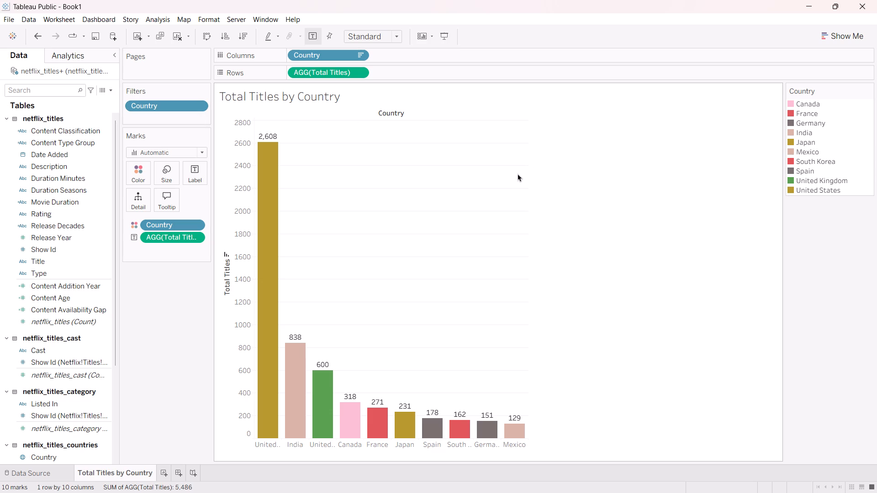
left_click(517, 171)
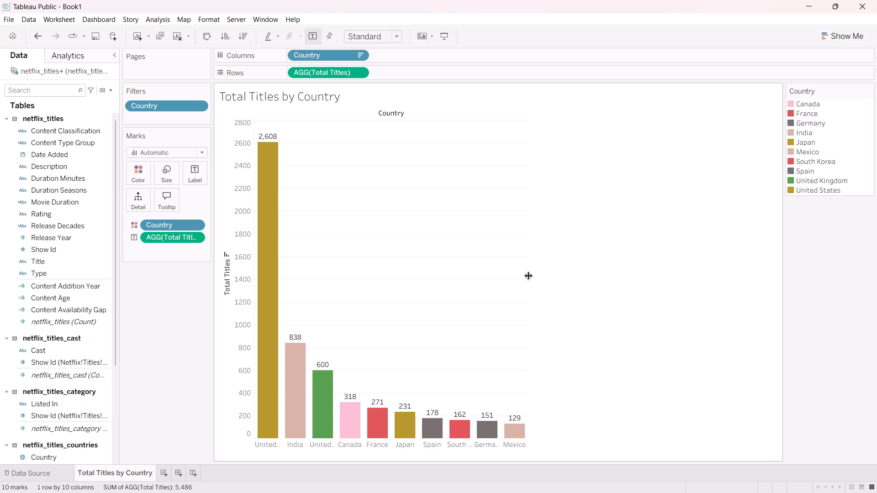
left_click(527, 276)
left_click_drag(528, 277, 619, 274)
left_click_drag(619, 274, 771, 272)
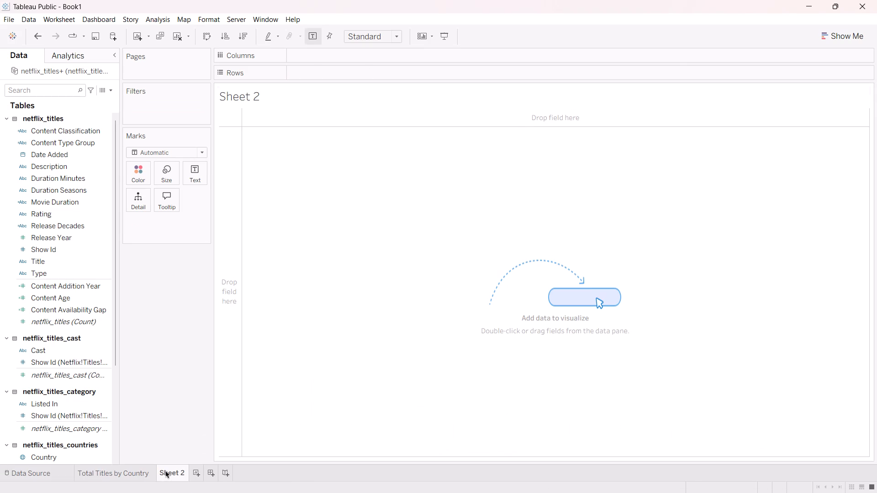
double_click(165, 470)
type("Titke")
key("BackSpace")
key("BackSpace")
type("les by Director")
key("Return")
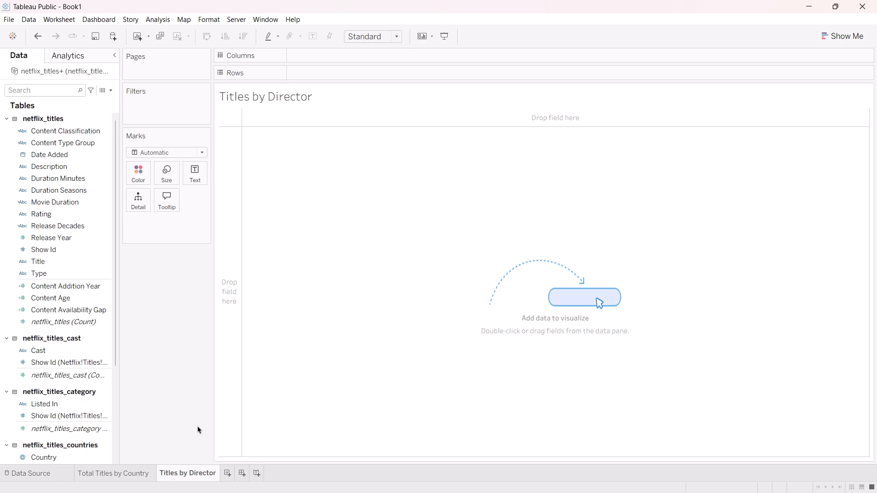
Search the fields for "Direct" and place the Director field on Rows with all its members.
left_click(24, 95)
type("Dire")
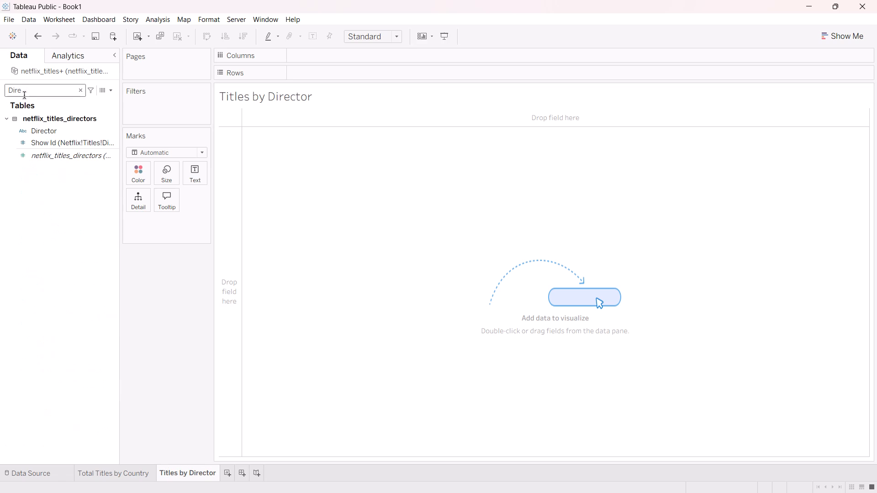
type("ct")
left_click_drag(48, 128, 315, 71)
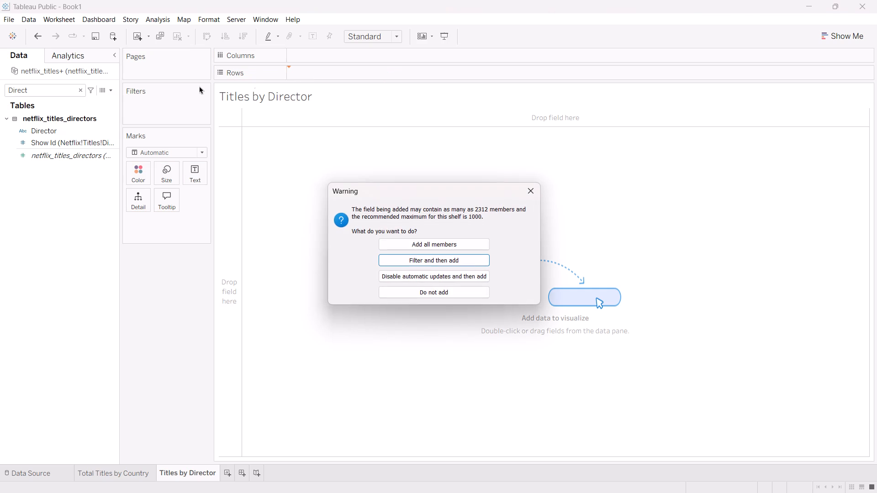
left_click(429, 240)
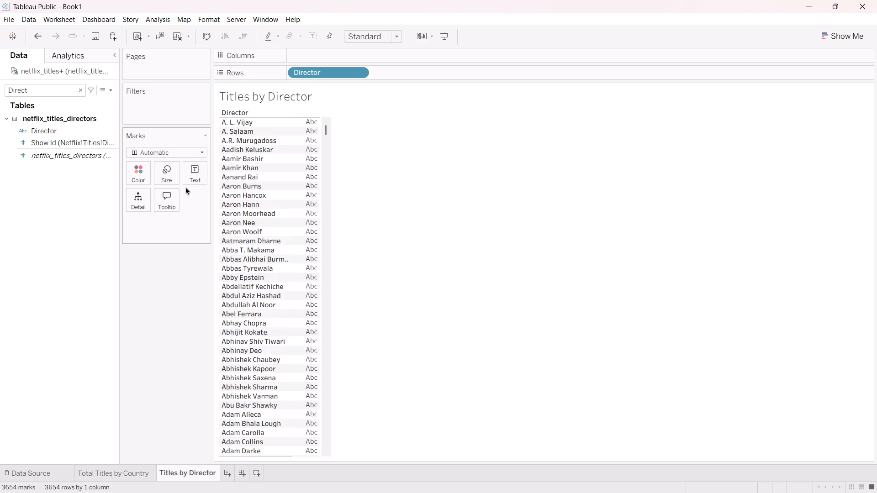
Search for "Tota", place the Total Titles field on Columns, and sort the directors in descending order.
left_click(42, 92)
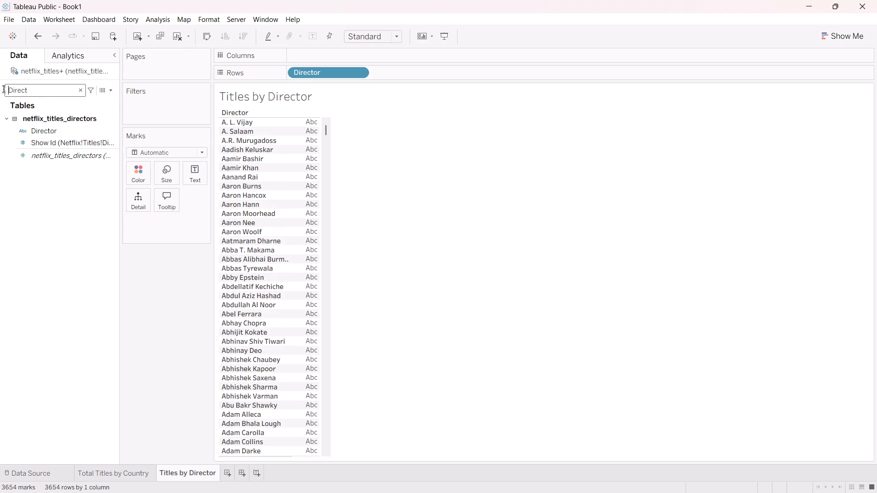
type("Tota")
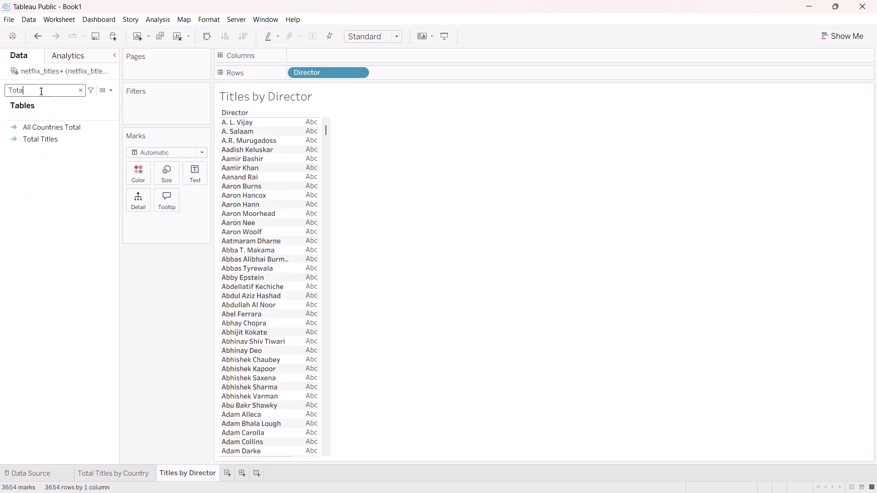
left_click_drag(43, 138, 313, 58)
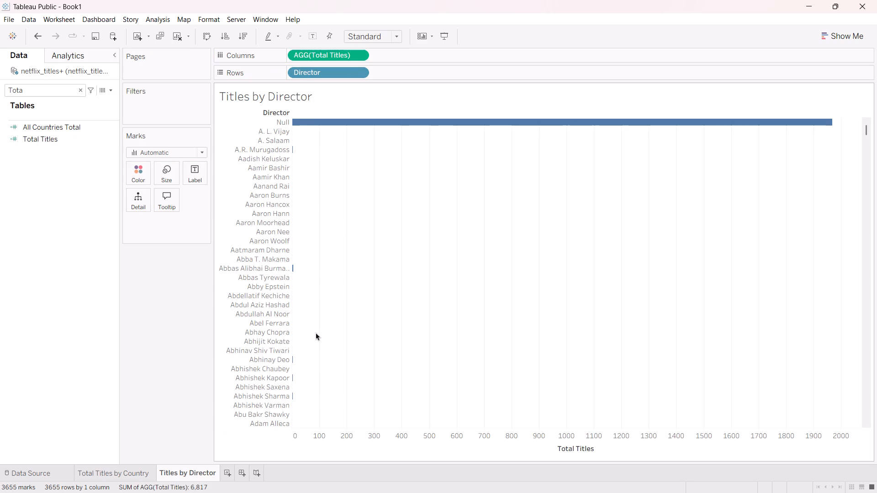
left_click(241, 36)
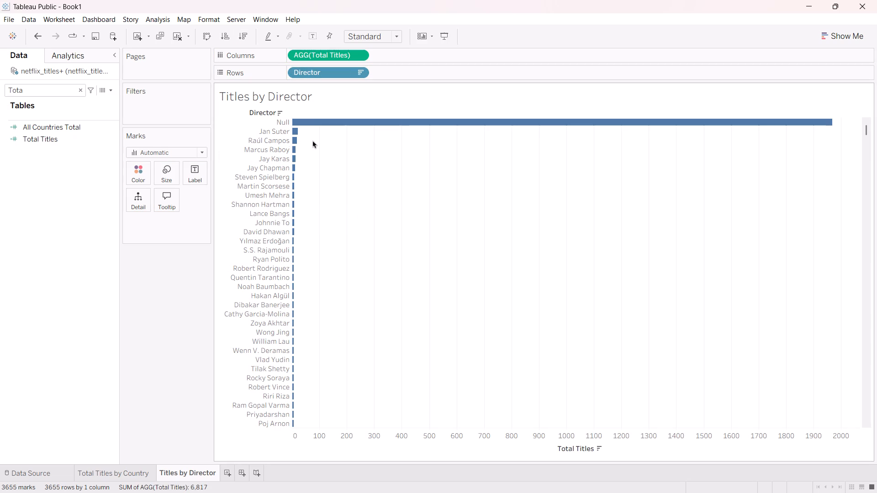
left_click_drag(49, 137, 74, 135)
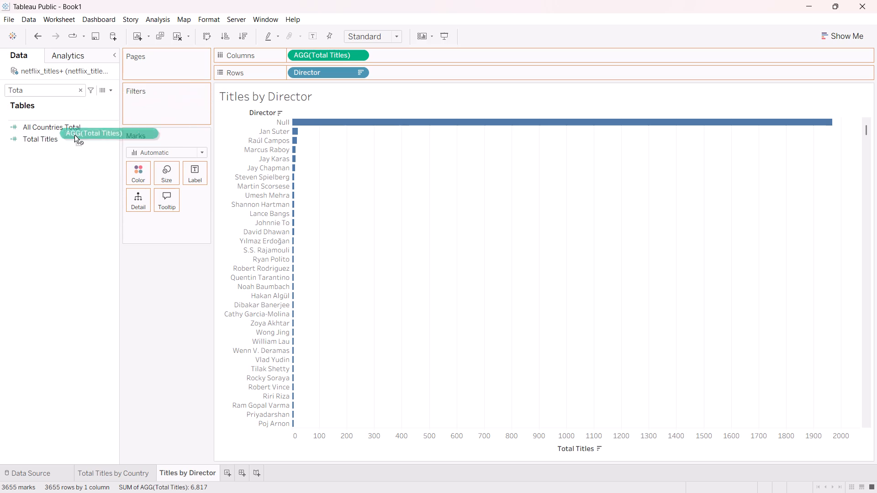
left_click_drag(74, 135, 33, 139)
Find the Director field and add it as a filter that keeps the Top 10 by Total Titles.
left_click(39, 90)
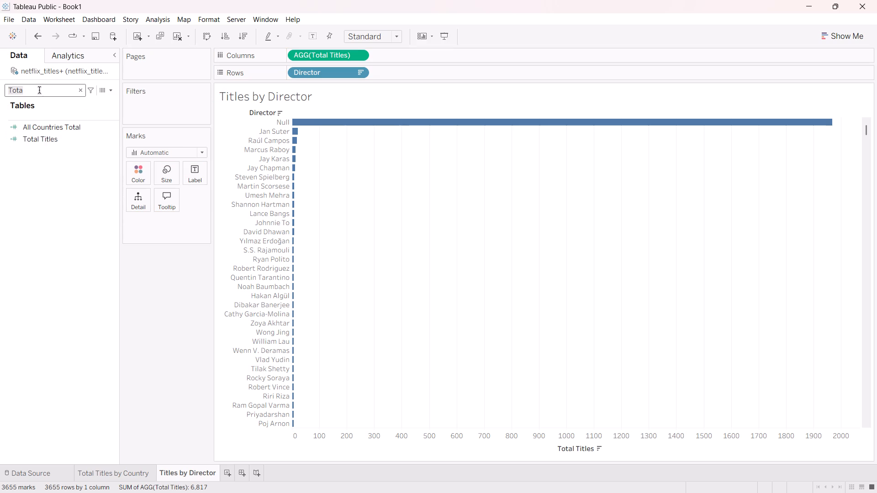
type("Direct")
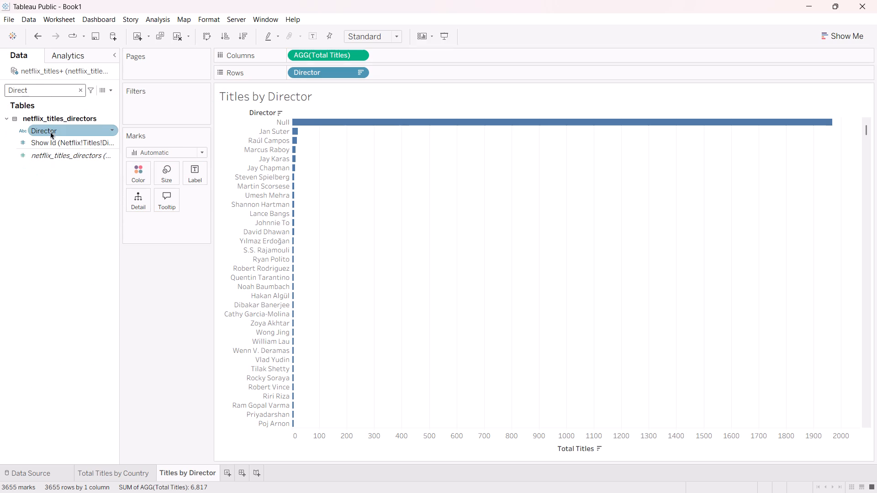
left_click_drag(50, 132, 172, 107)
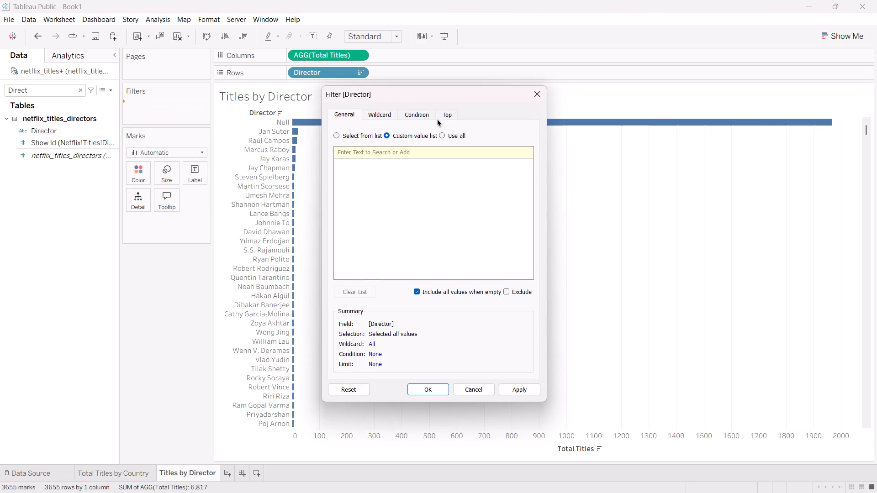
left_click(447, 113)
left_click(336, 141)
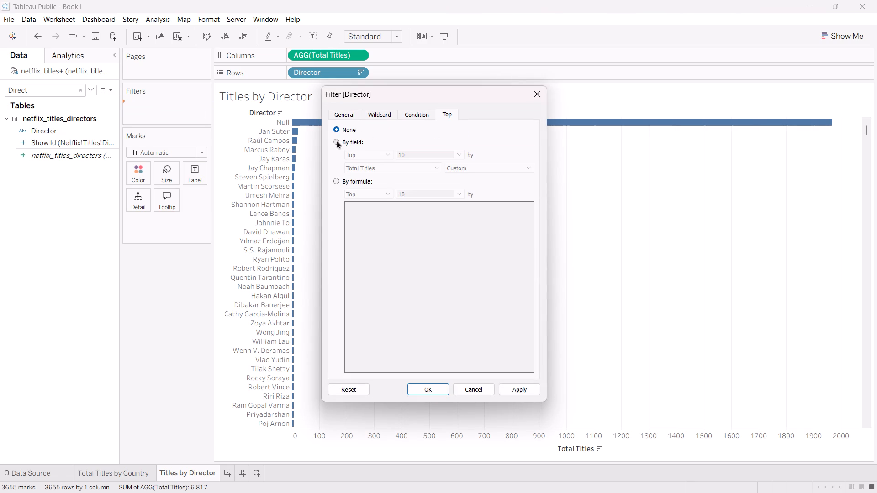
left_click(517, 388)
left_click(423, 389)
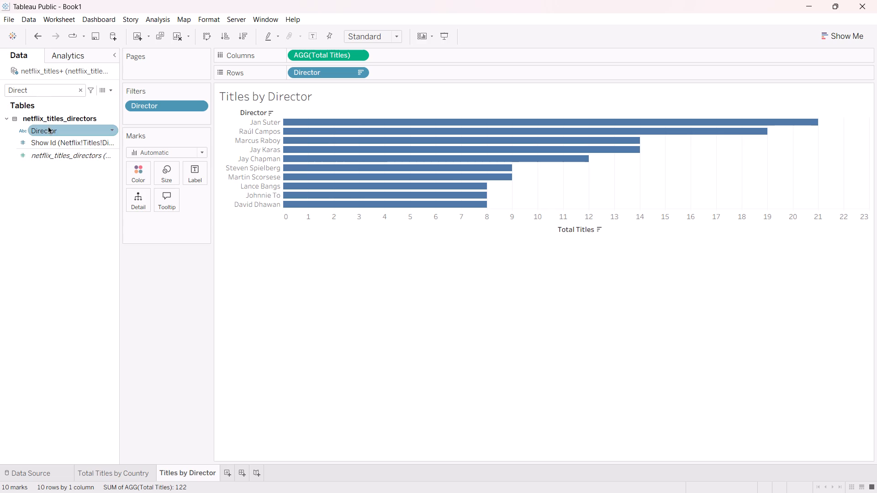
Colour the bars by Director so each of the directors has its own colour.
left_click_drag(48, 126, 137, 168)
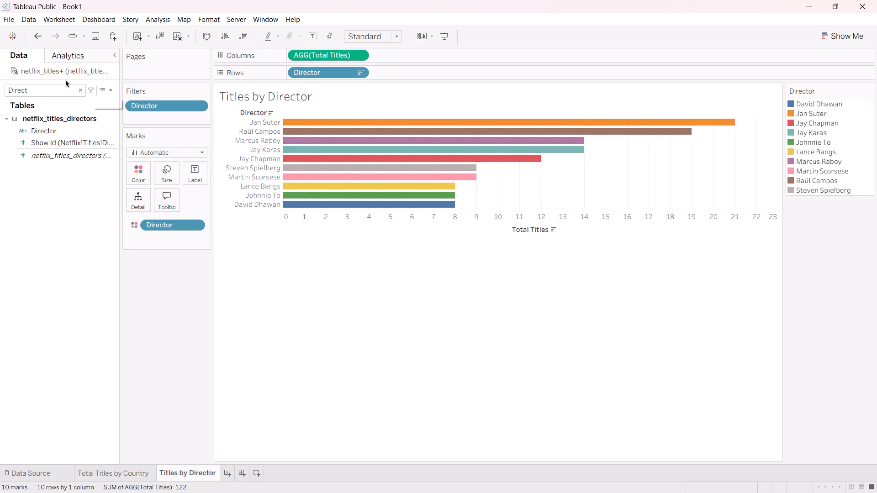
Search the fields for "Tota" and add Total Titles as the label on the director bars.
left_click(44, 90)
type("tO")
key("BackSpace")
key("BackSpace")
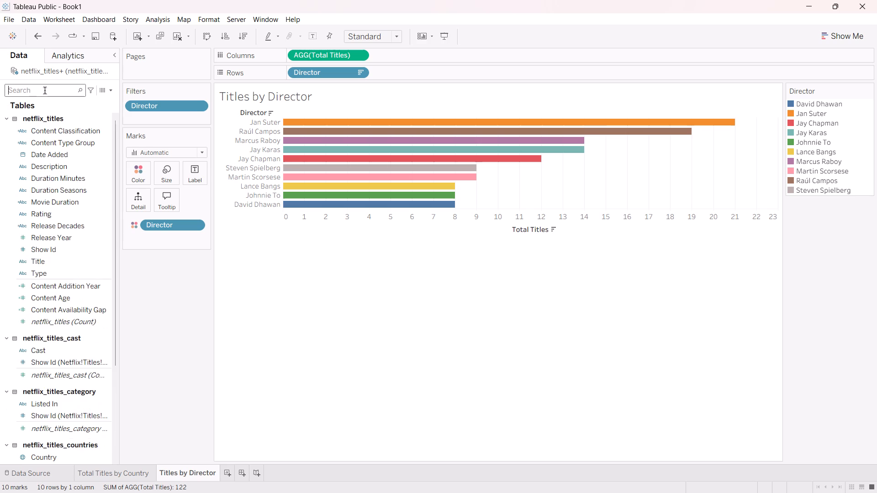
type("Totas]")
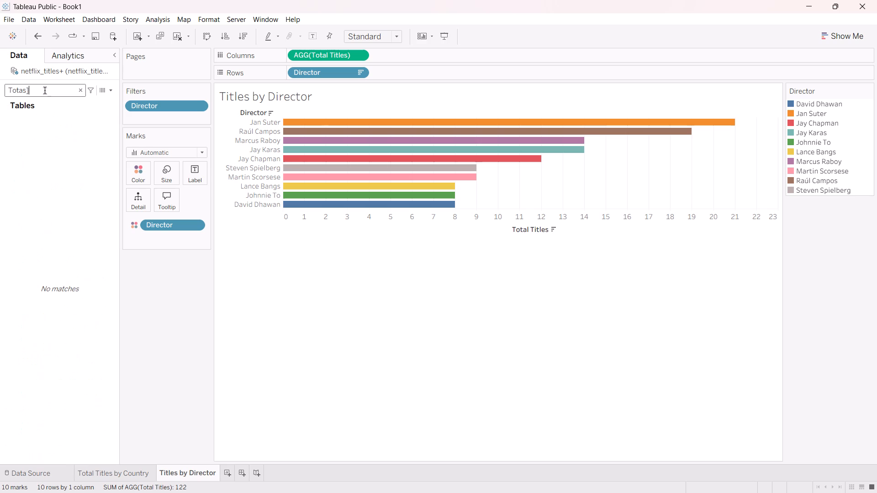
key("BackSpace")
key("BackSpace")
left_click_drag(49, 137, 191, 171)
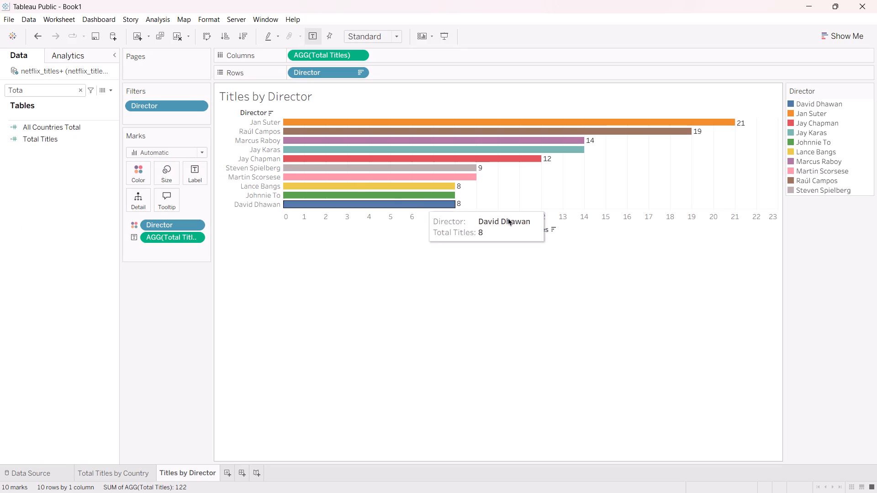
Increase the height of the director rows by extending the chart down to the Total Titles axis.
left_click(425, 313)
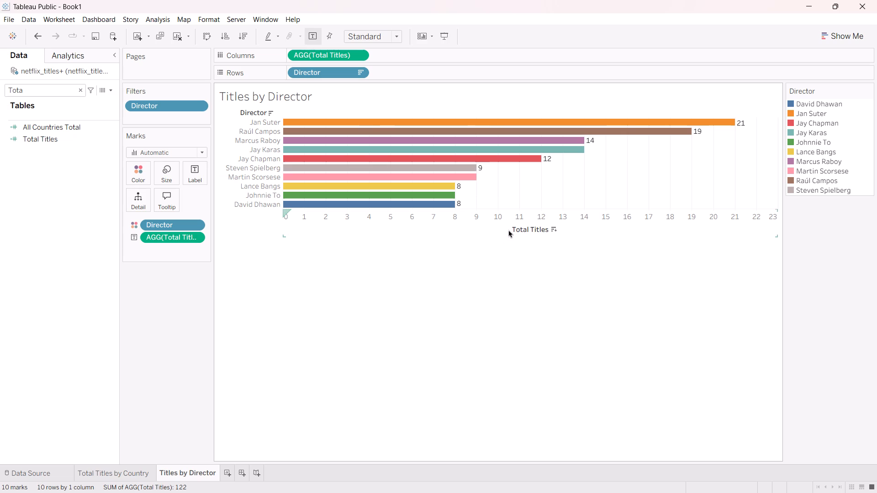
left_click(489, 229)
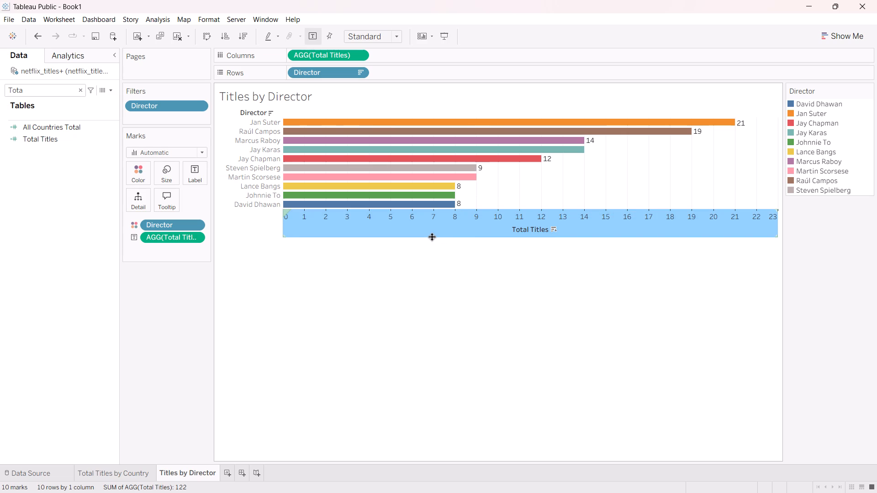
left_click_drag(432, 236, 418, 344)
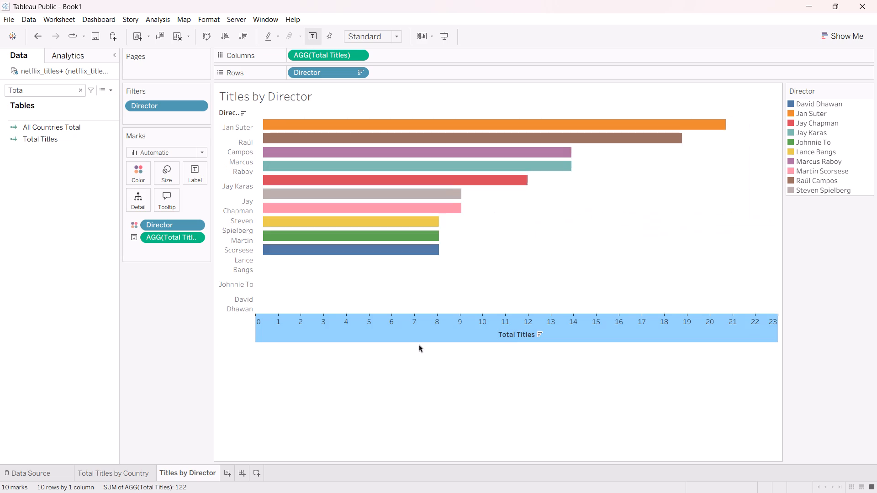
left_click(544, 368)
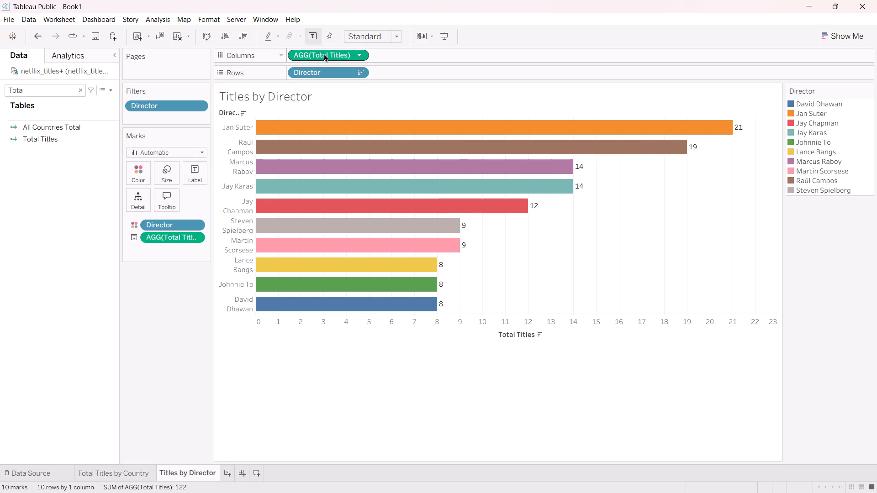
Turn the chart into vertical bars with Director on Columns and Total Titles on Rows, and widen the director columns.
left_click_drag(323, 54, 416, 75)
left_click_drag(330, 75, 326, 61)
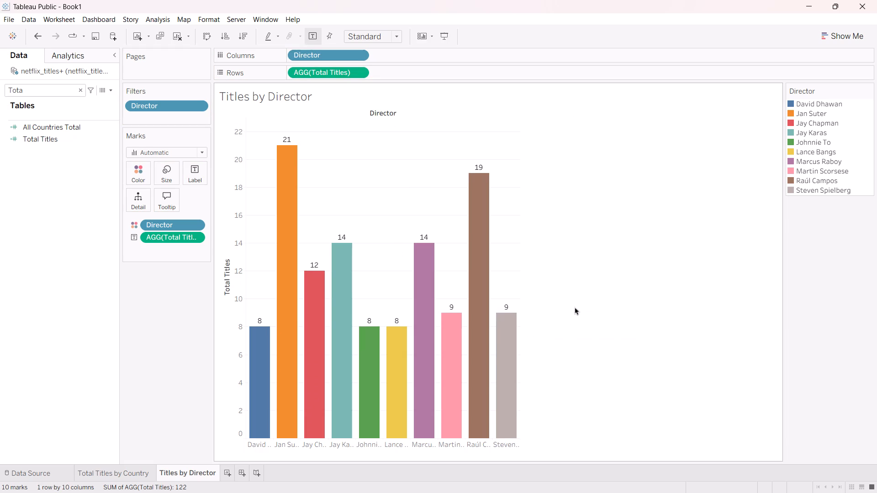
left_click(517, 288)
left_click_drag(520, 286, 721, 283)
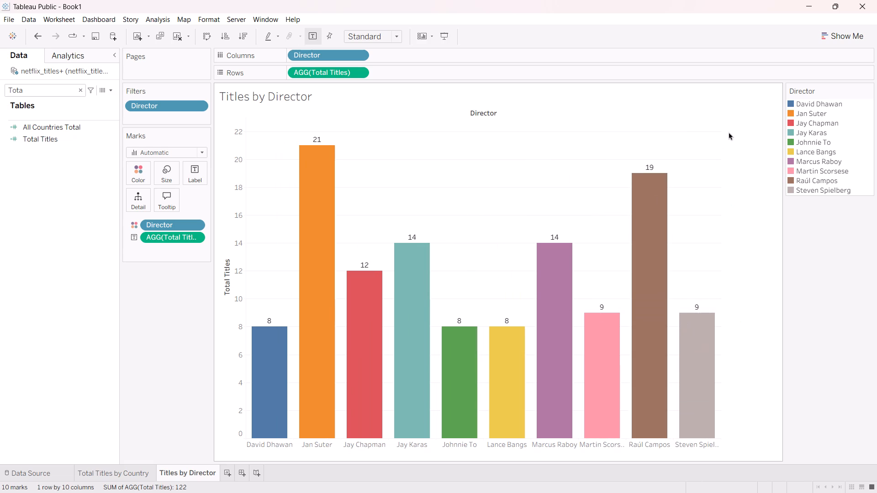
Sort the vertical director bars in descending order of Total Titles.
left_click(243, 33)
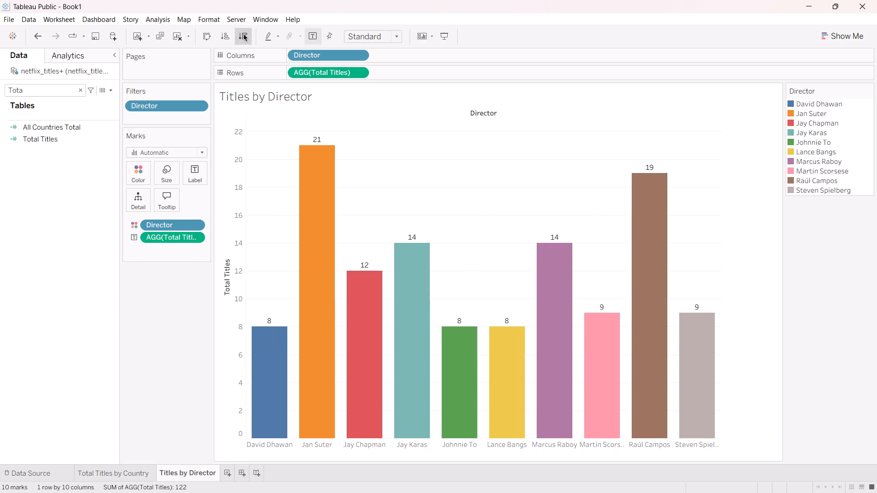
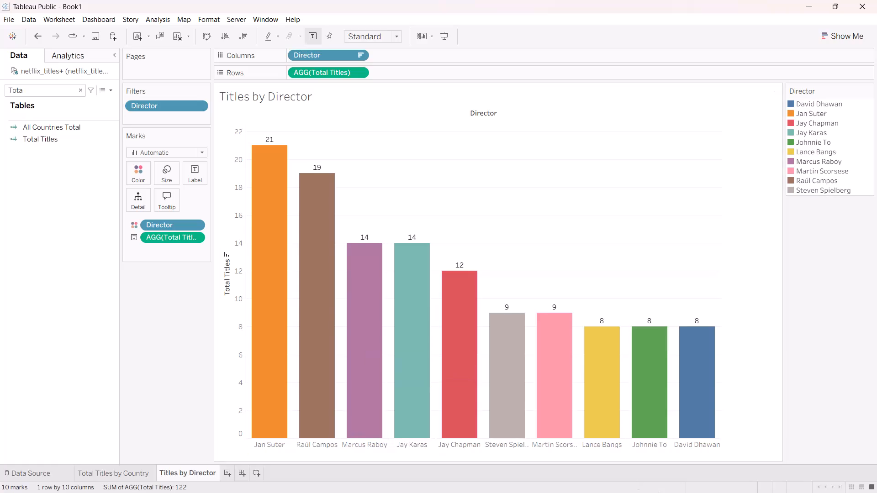
Turn on the Windows mobile hotspot, check its status, and return to the Titles by Director chart.
left_click(761, 485)
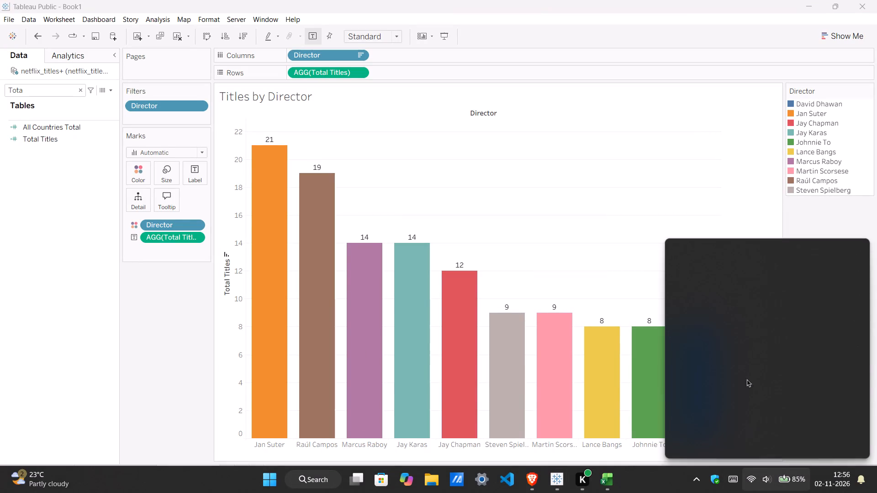
scroll(713, 322, "down", 4)
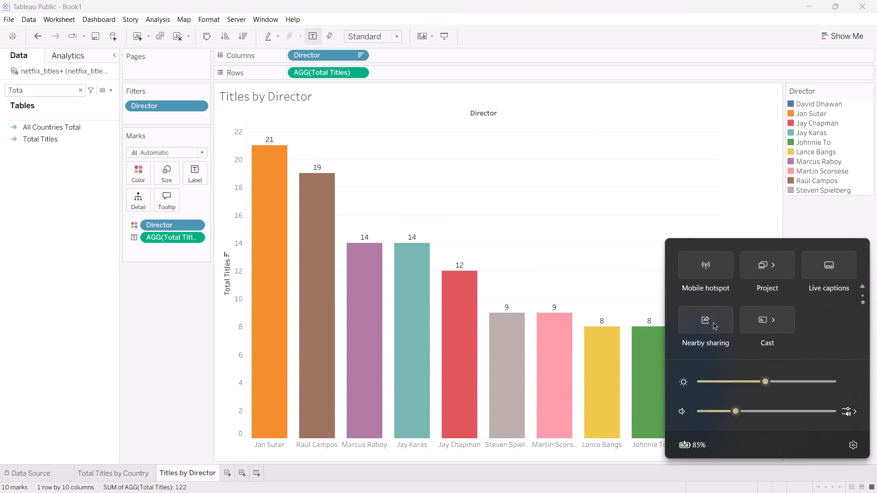
left_click(705, 280)
left_click(703, 258)
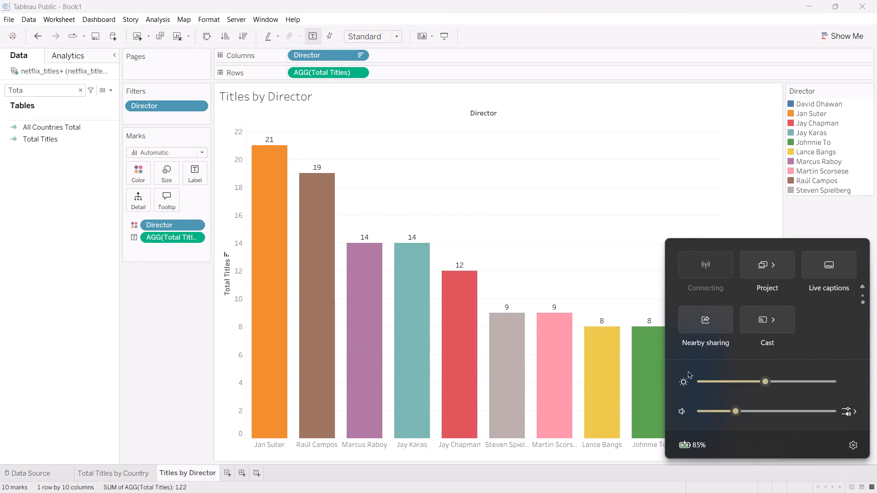
left_click(594, 472)
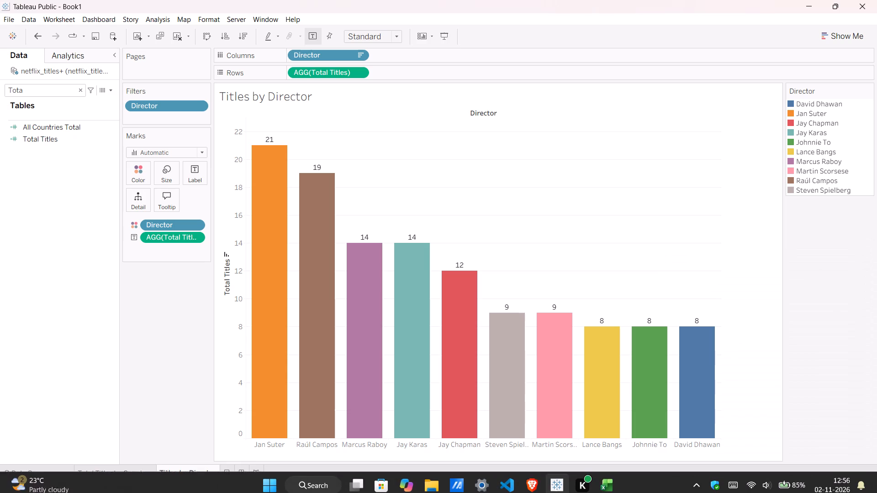
left_click(754, 482)
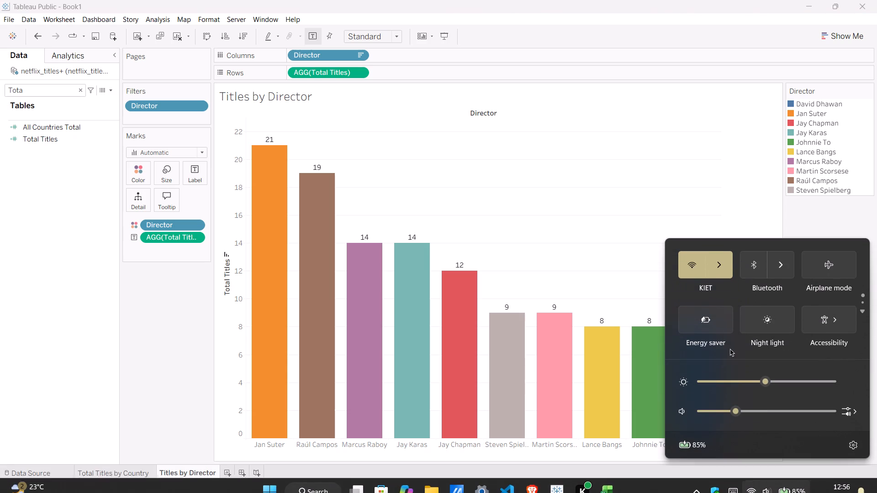
scroll(729, 348, "down", 2)
scroll(741, 305, "down", 3)
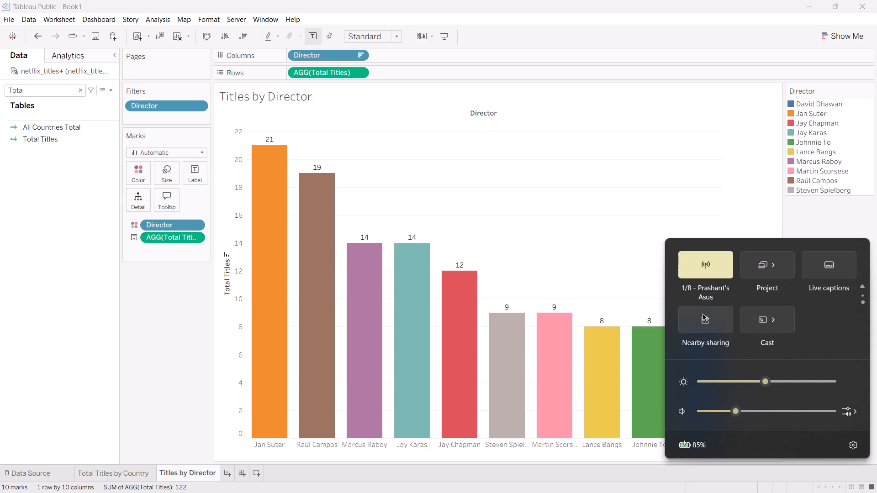
left_click(149, 357)
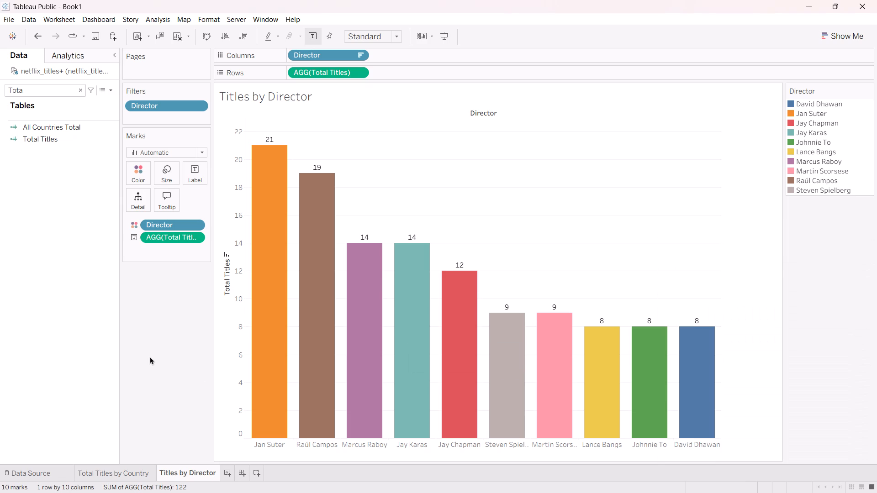
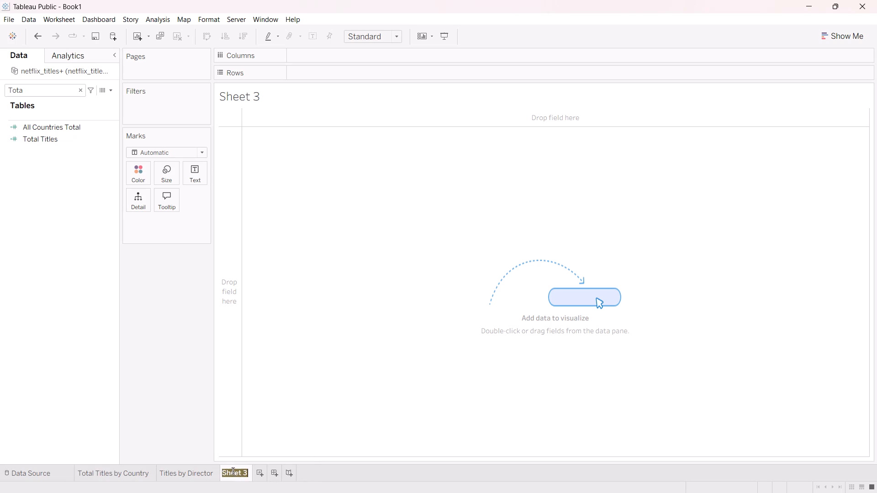
key("ctrl+v")
left_click(422, 406)
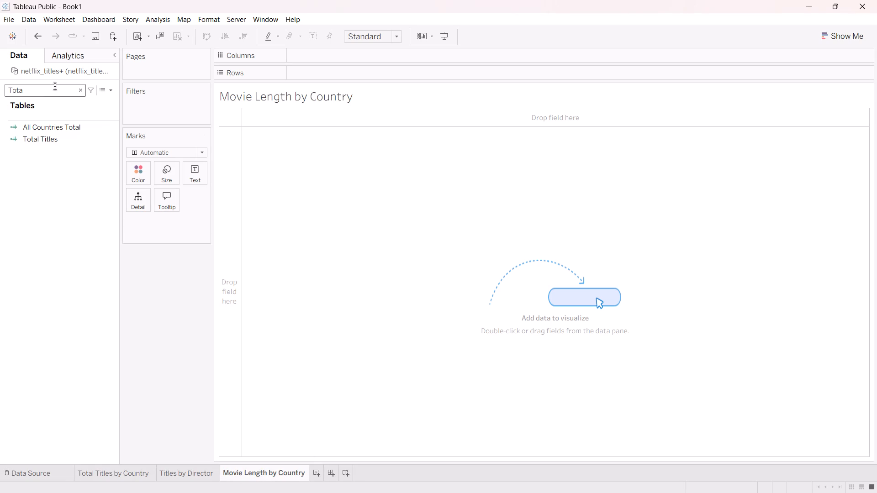
Build a horizontal bar chart with Country on Rows and Avg Movie Duration on Columns.
left_click(38, 89)
left_click(38, 89)
type("Country")
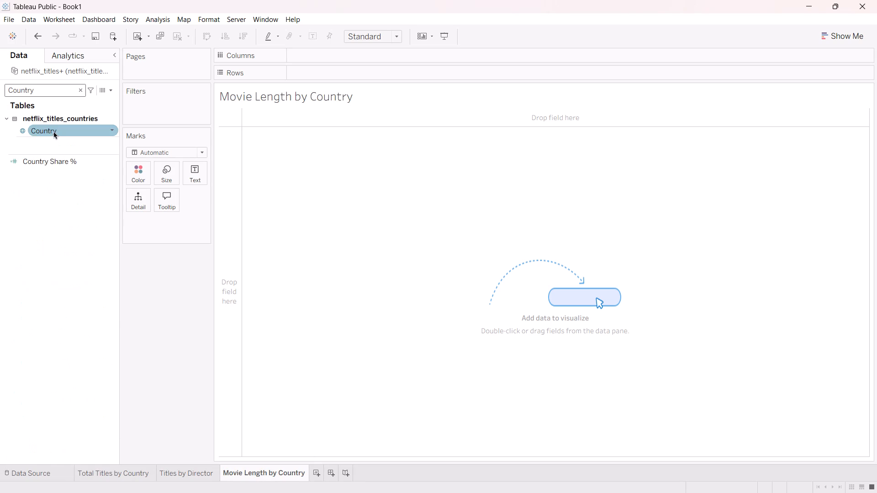
left_click_drag(53, 131, 315, 75)
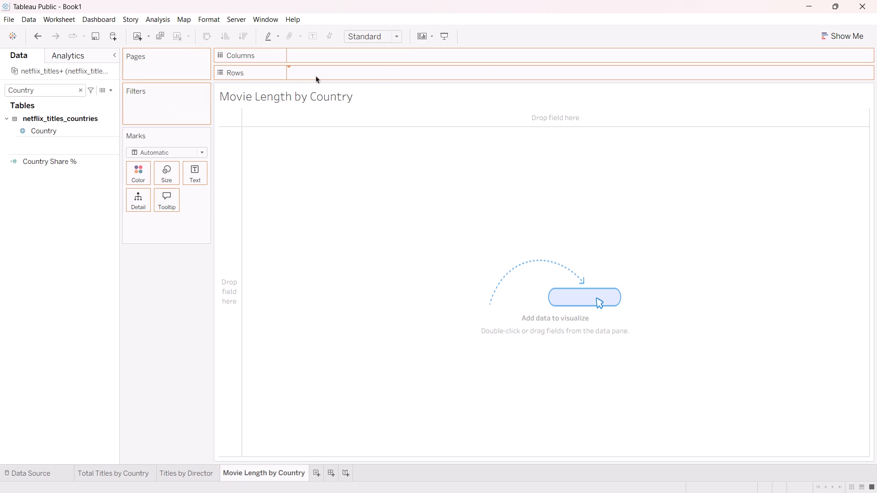
left_click(47, 94)
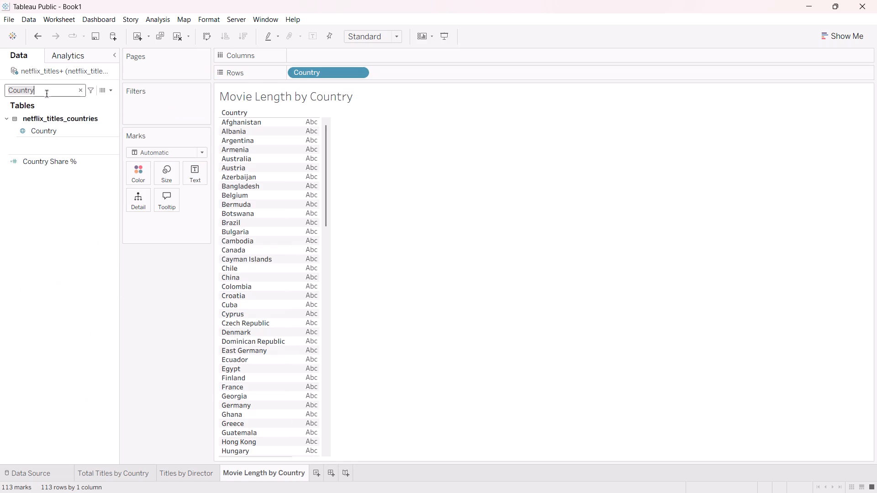
type("Avg")
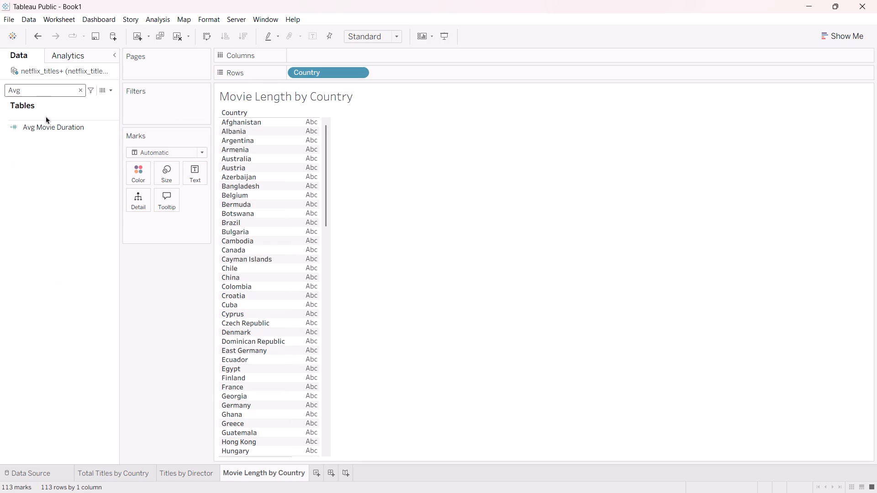
left_click_drag(40, 126, 317, 58)
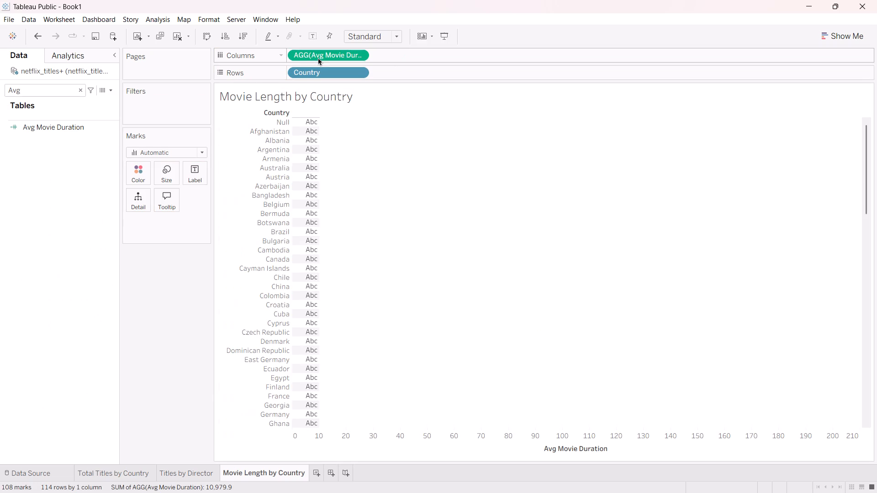
left_click_drag(318, 73, 391, 58)
left_click_drag(333, 51, 340, 69)
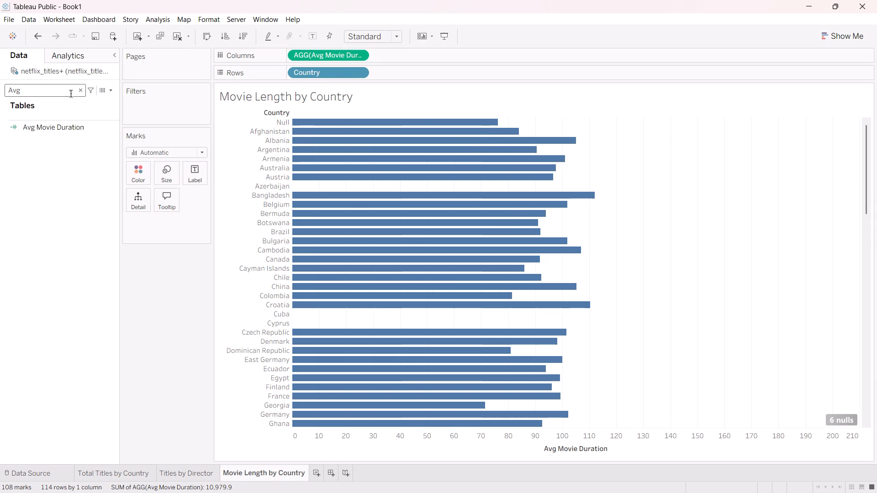
Colour the bars by Country and sort the countries in descending order of Avg Movie Duration.
left_click(37, 91)
type("Countr")
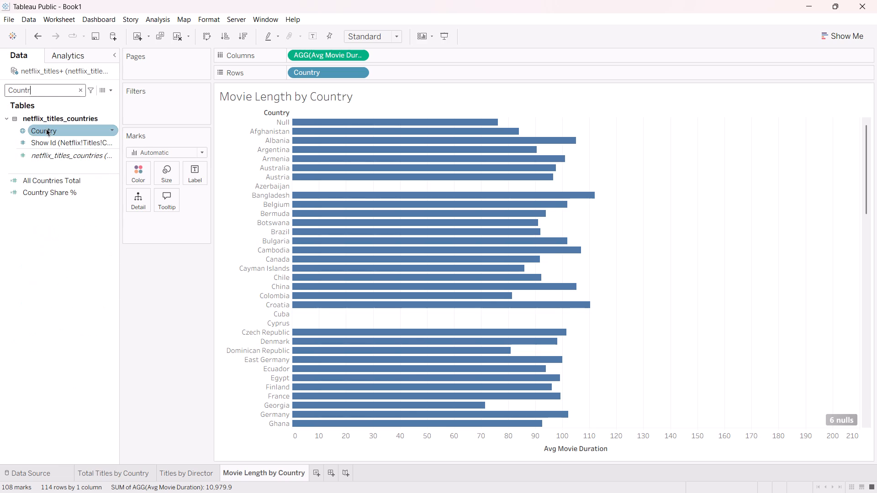
left_click_drag(45, 129, 137, 170)
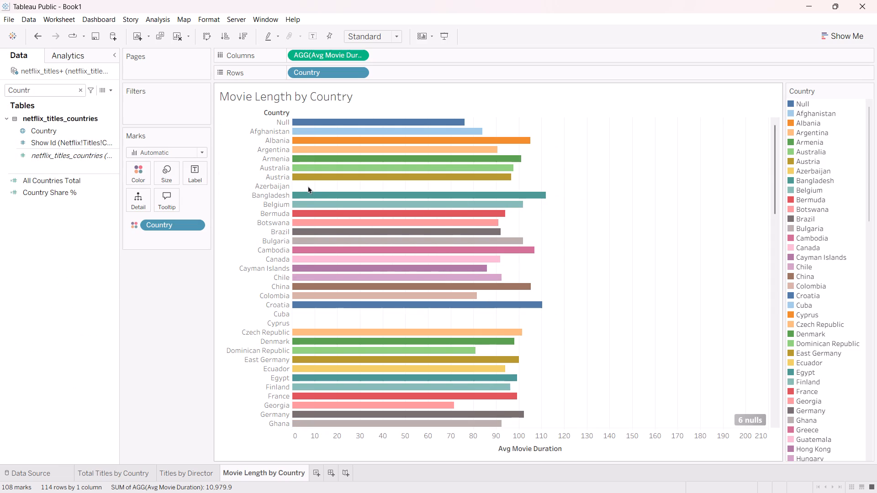
left_click(242, 38)
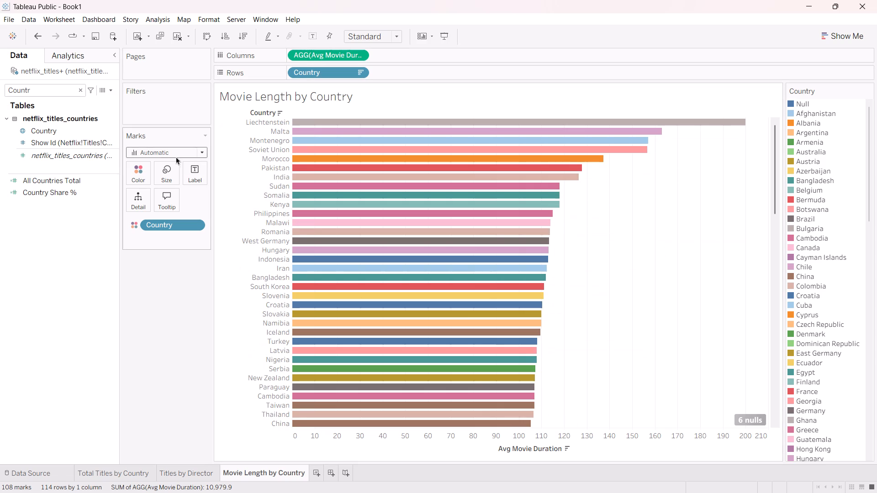
Filter the Movie Length by Country chart to the top 10 countries by field, using the netflix_titles Custom default.
left_click_drag(51, 128, 153, 106)
left_click(446, 110)
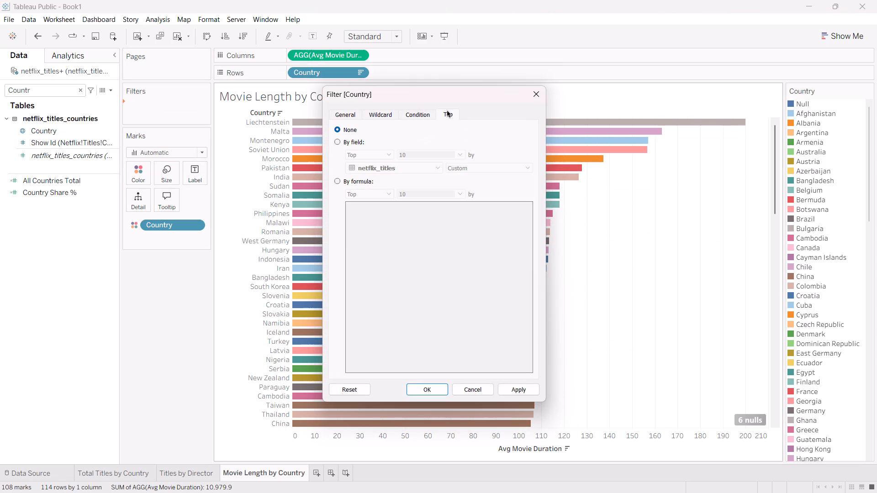
left_click(339, 140)
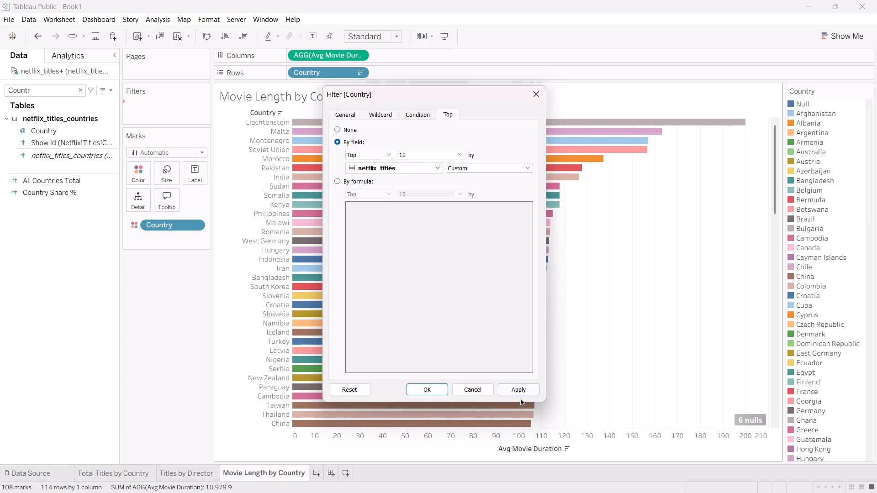
left_click(508, 388)
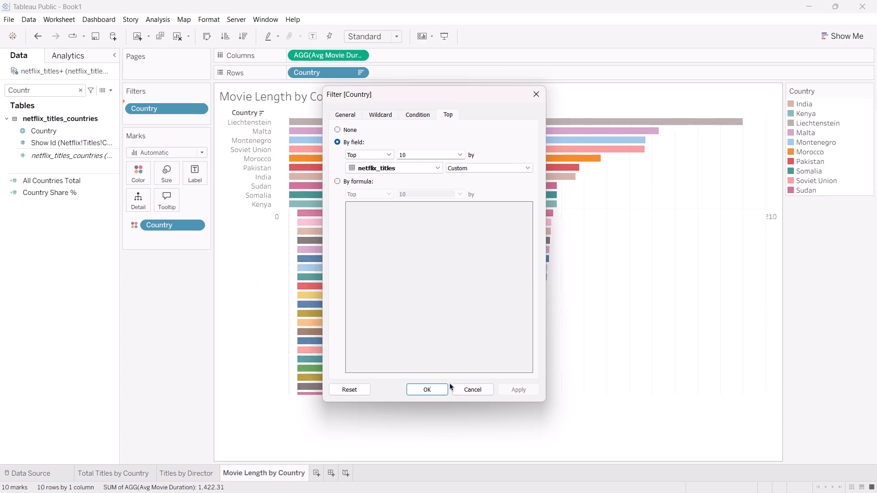
left_click(426, 386)
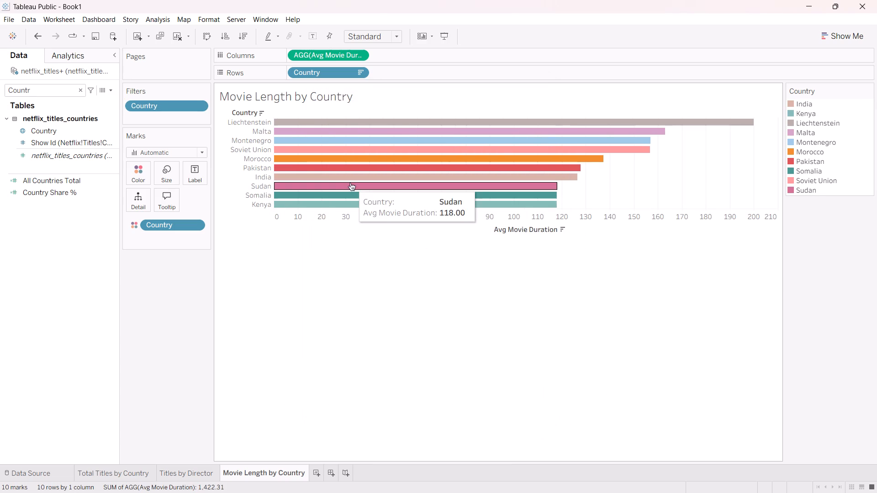
Set the mark type of the Movie Length by Country chart to Bar.
left_click(167, 151)
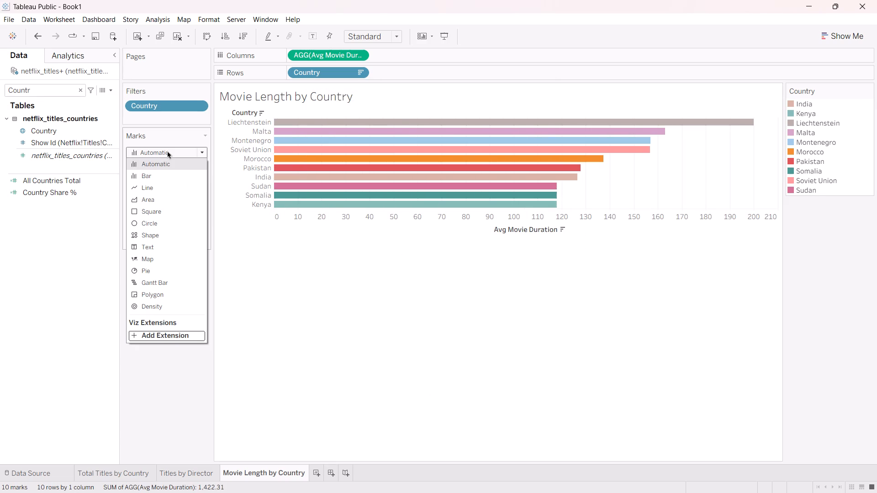
left_click(145, 172)
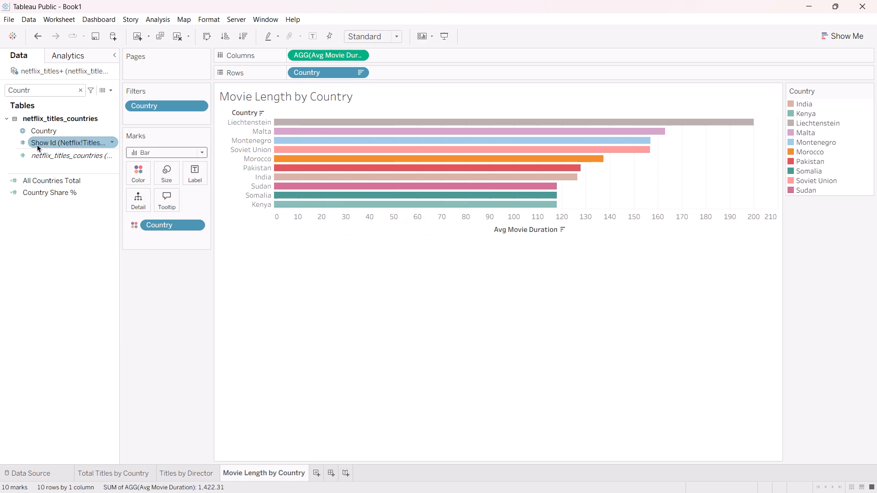
Search the fields for "Avg" and label the bars with Avg Movie Duration.
left_click(39, 89)
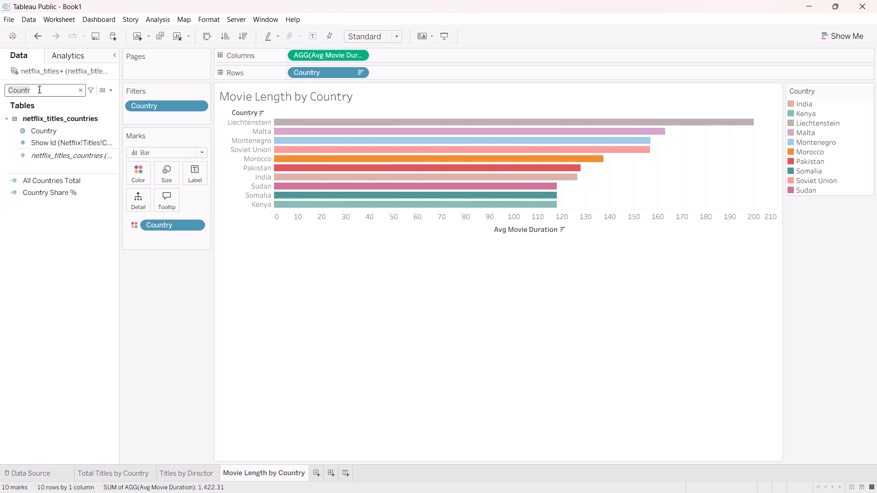
type("Avg")
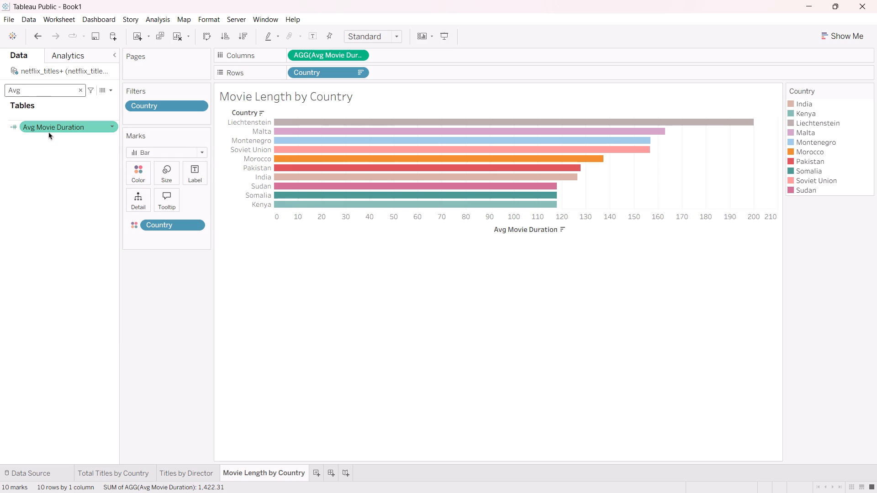
left_click_drag(48, 131, 194, 171)
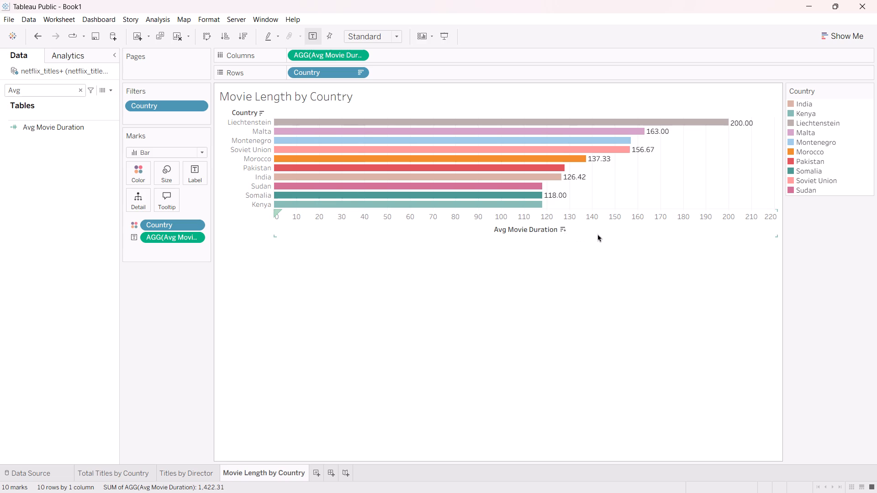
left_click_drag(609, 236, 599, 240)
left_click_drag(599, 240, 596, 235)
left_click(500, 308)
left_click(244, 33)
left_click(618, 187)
Edit the Country filter so that it keeps the top 20 countries.
right_click(148, 105)
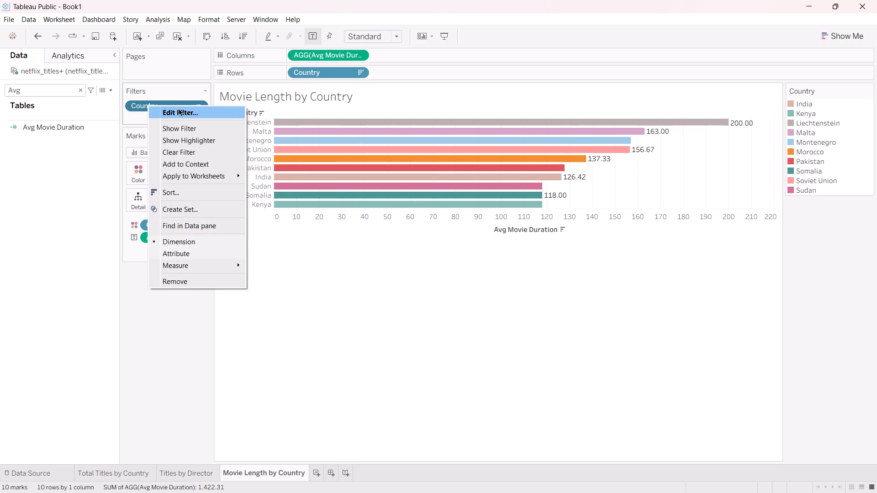
left_click(178, 109)
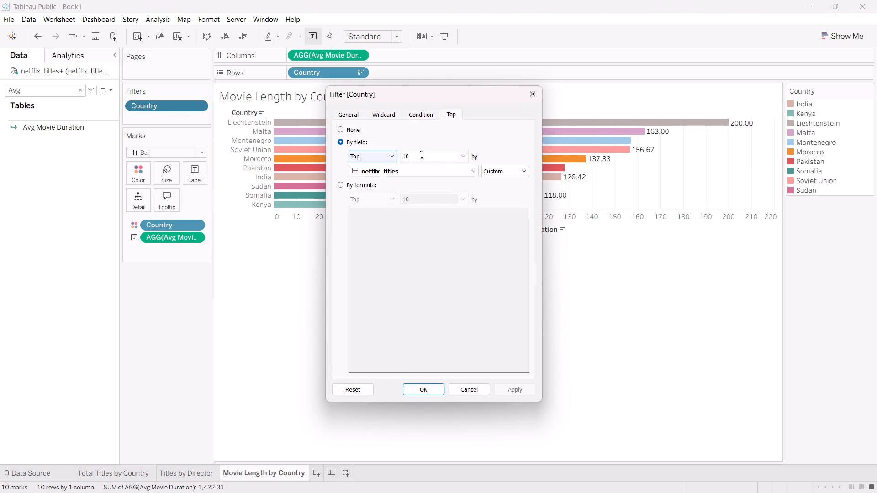
left_click(425, 155)
key("BackSpace")
key("BackSpace")
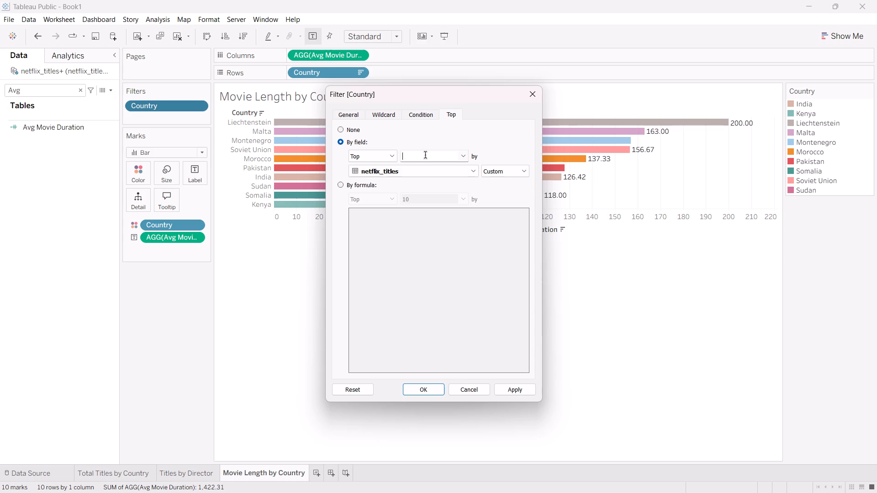
type("20")
left_click(519, 390)
left_click(427, 388)
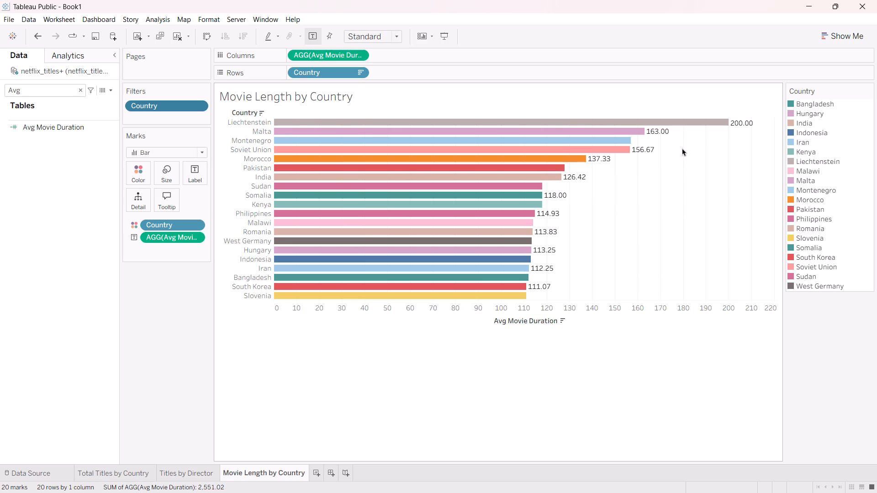
left_click(784, 236)
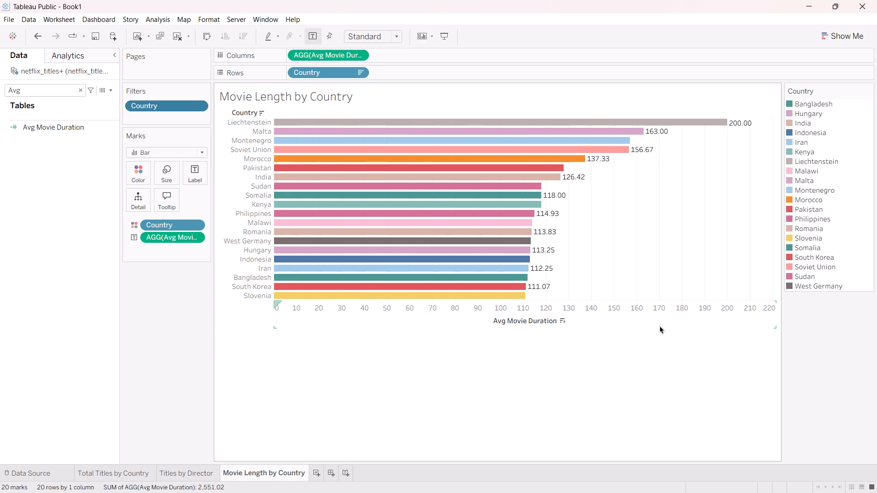
Create a new dashboard in the workbook.
left_click(330, 475)
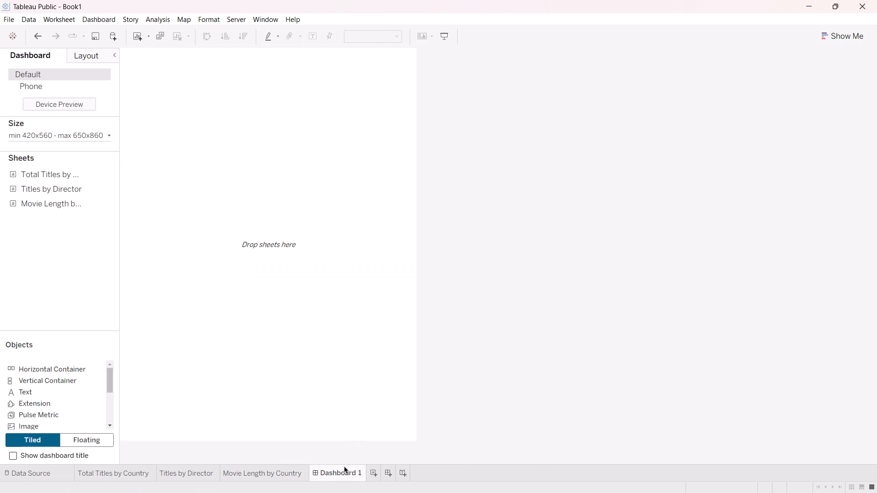
left_click(539, 482)
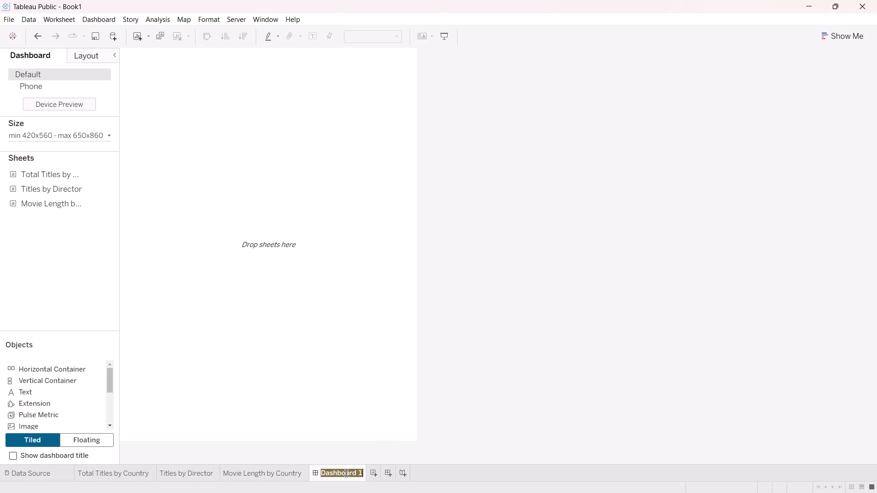
key("ctrl+v")
left_click(495, 415)
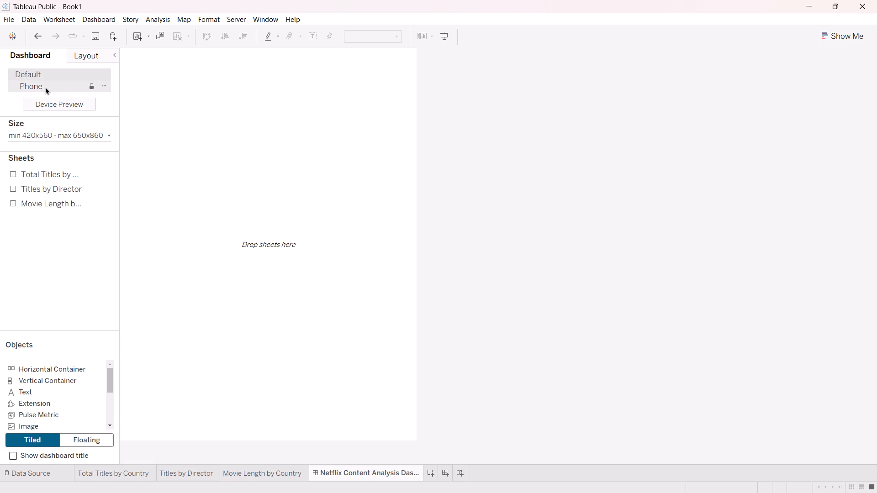
Set the dashboard size to Automatic.
left_click(41, 133)
left_click(43, 153)
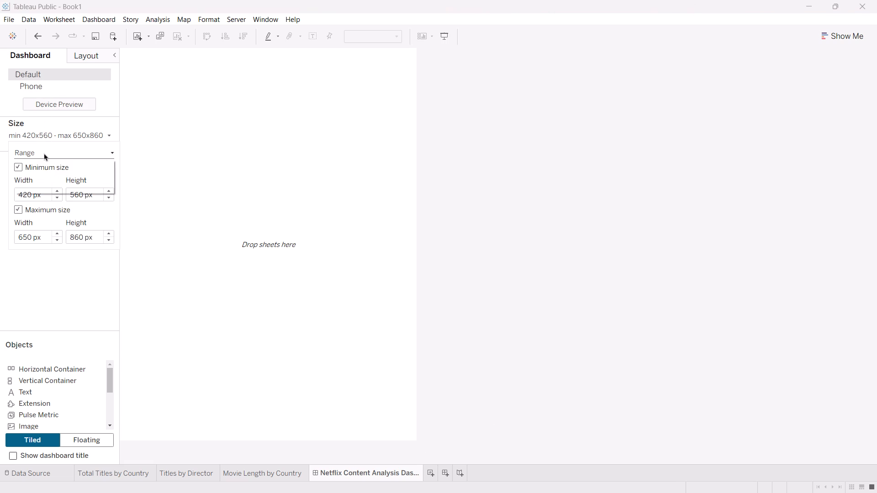
left_click(40, 180)
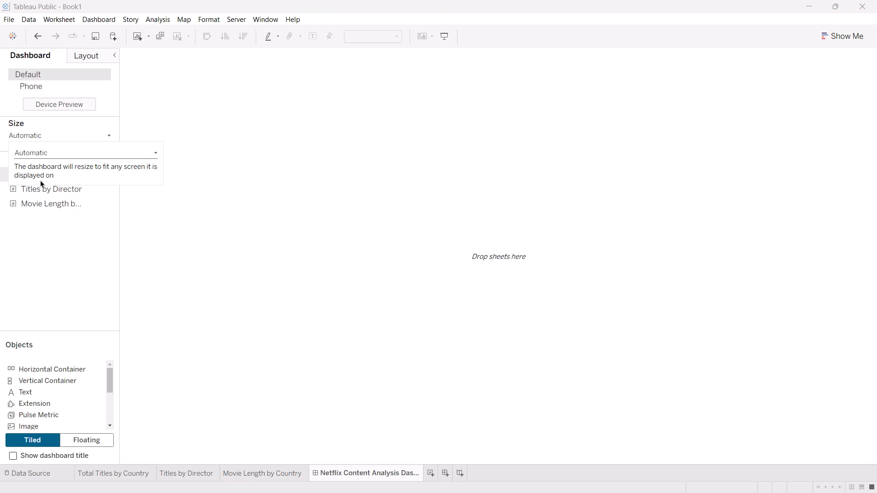
left_click(271, 211)
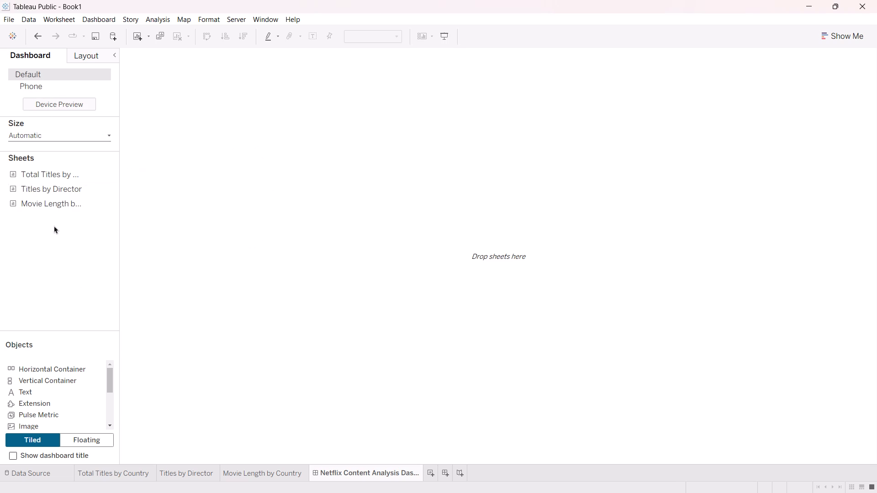
Add the Total Titles by Country sheet to the dashboard and place the Titles by Director sheet above it.
left_click_drag(37, 171, 205, 138)
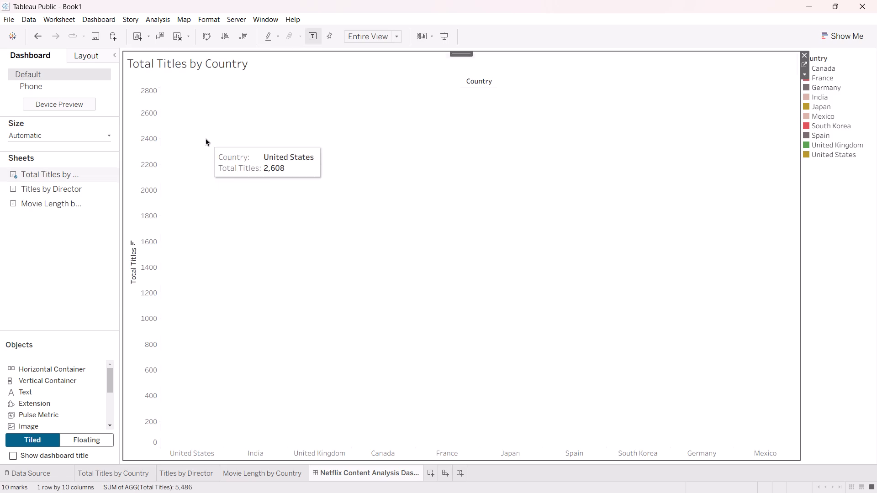
left_click_drag(29, 188, 439, 192)
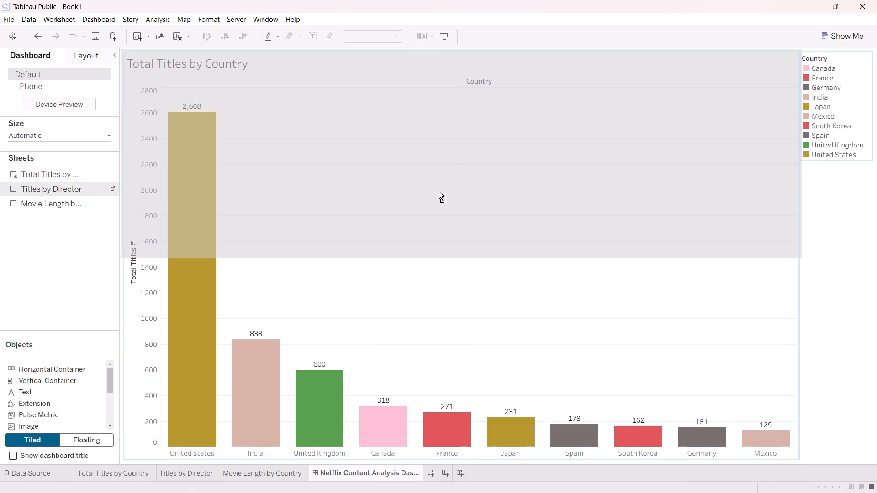
left_click_drag(439, 192, 438, 189)
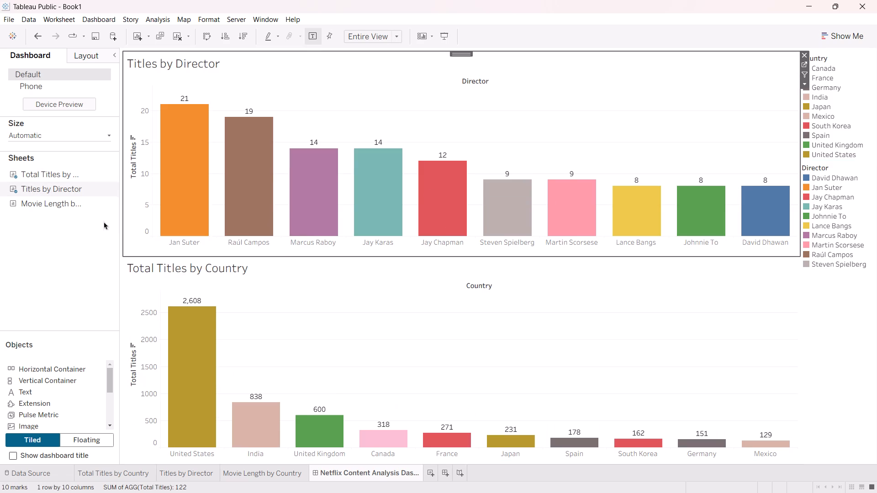
Place the Movie Length by Country sheet on the dashboard beside Total Titles by Country, in the right half of the lower row.
left_click_drag(31, 203, 528, 350)
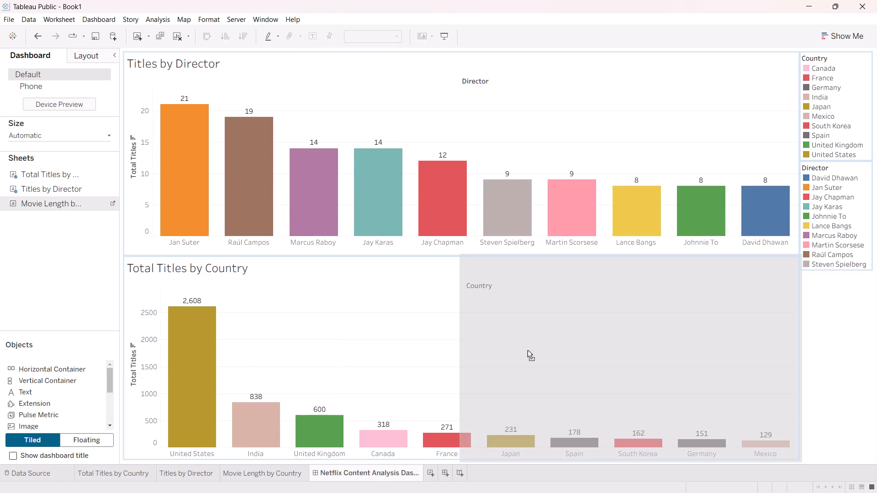
left_click_drag(528, 350, 569, 344)
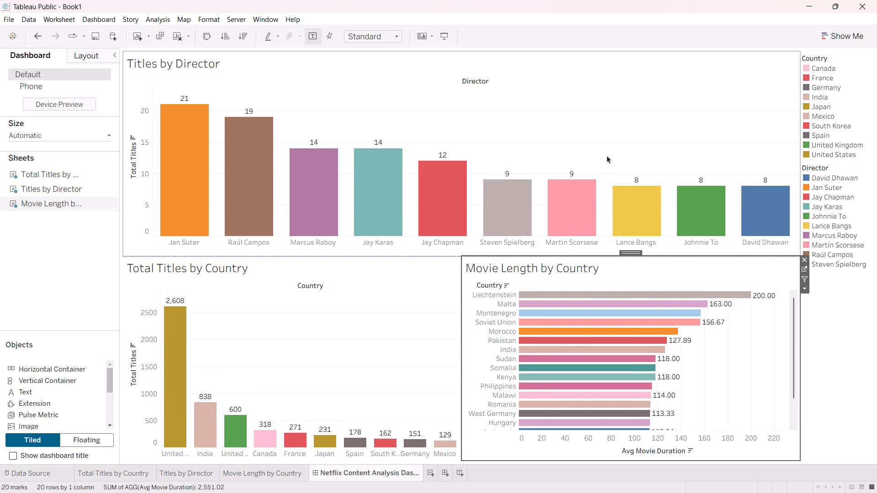
Change the Country filter on the Movie Length by Country sheet to the top 10, and return to the Netflix Content Analysis Dashboard.
left_click(799, 133)
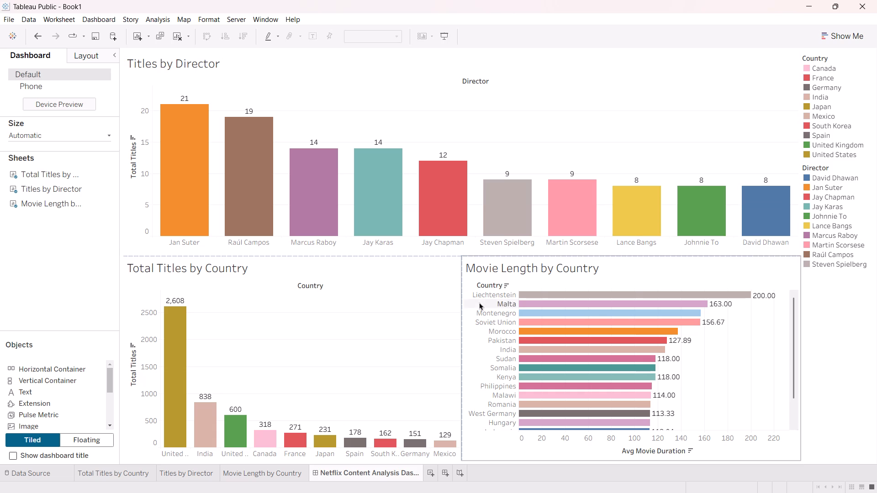
scroll(613, 351, "down", 2)
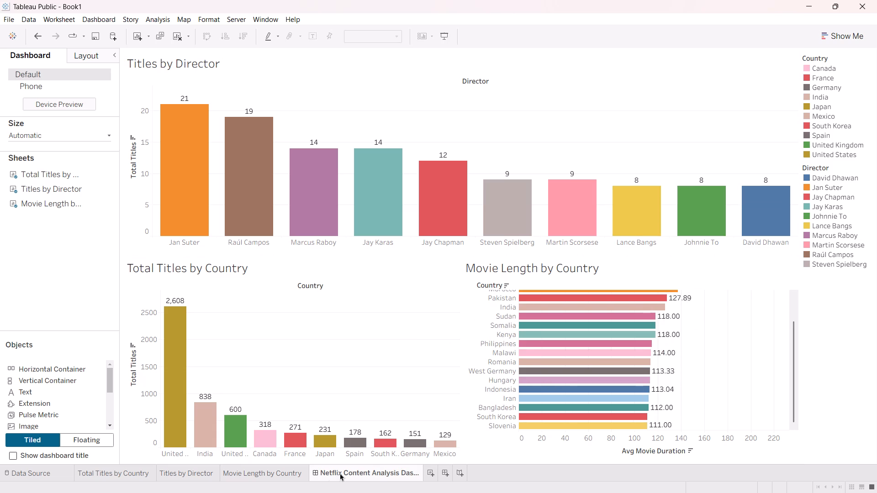
left_click(252, 474)
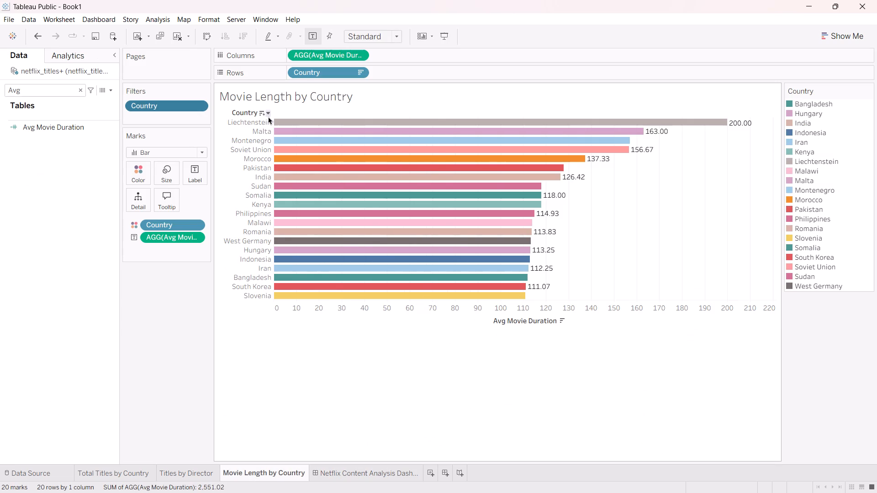
right_click(158, 108)
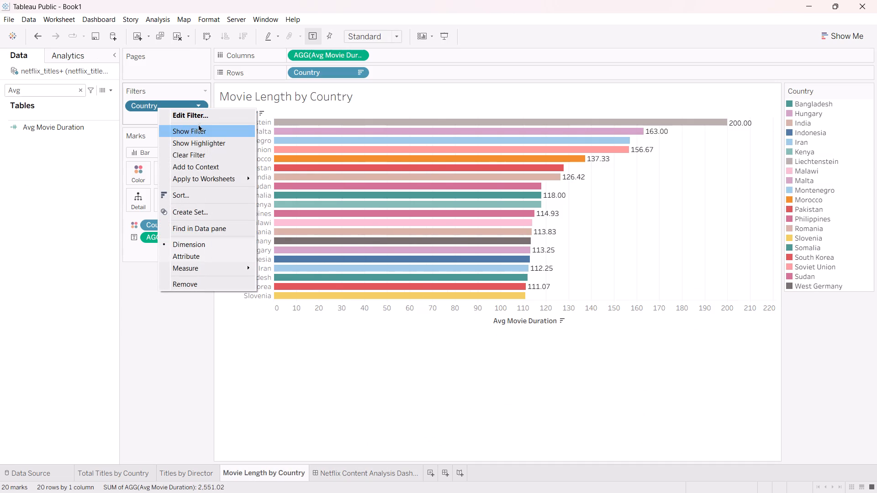
left_click(202, 117)
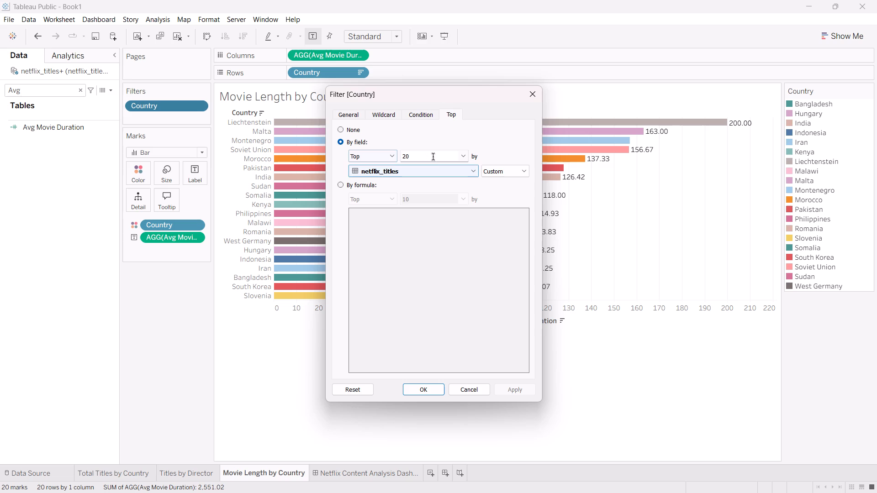
left_click(437, 157)
left_click_drag(437, 157, 402, 158)
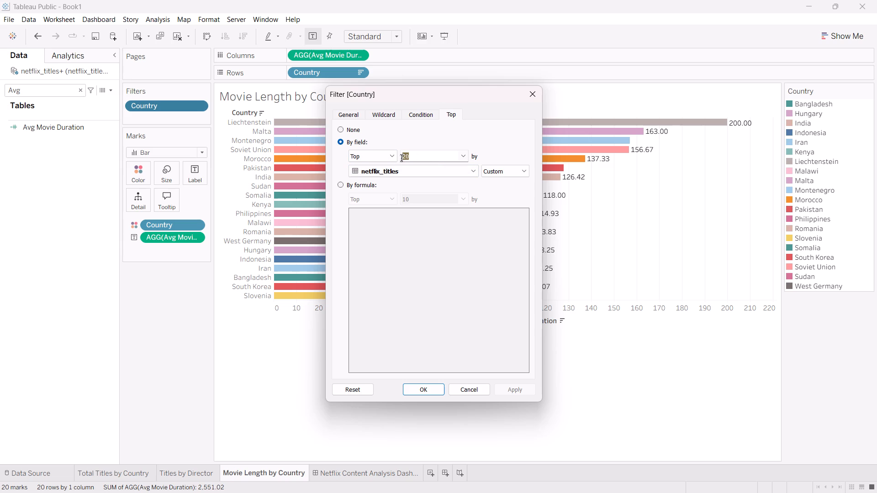
type("10")
left_click(518, 384)
left_click(419, 390)
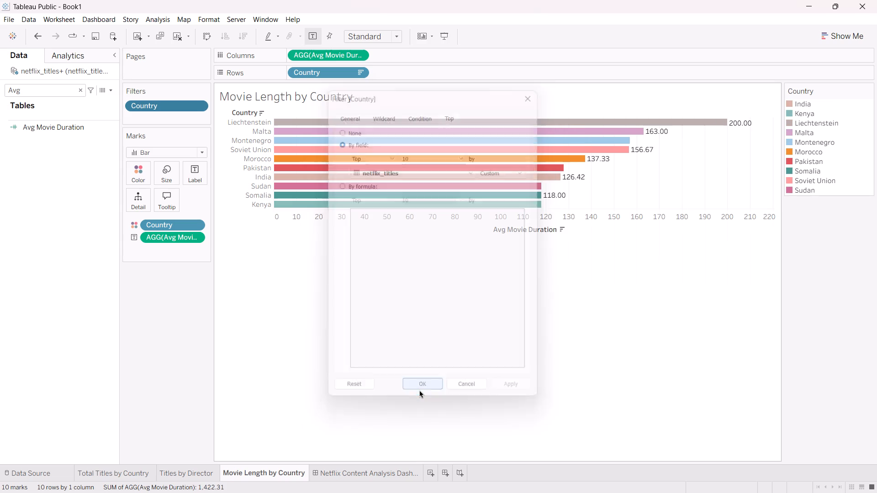
left_click(378, 469)
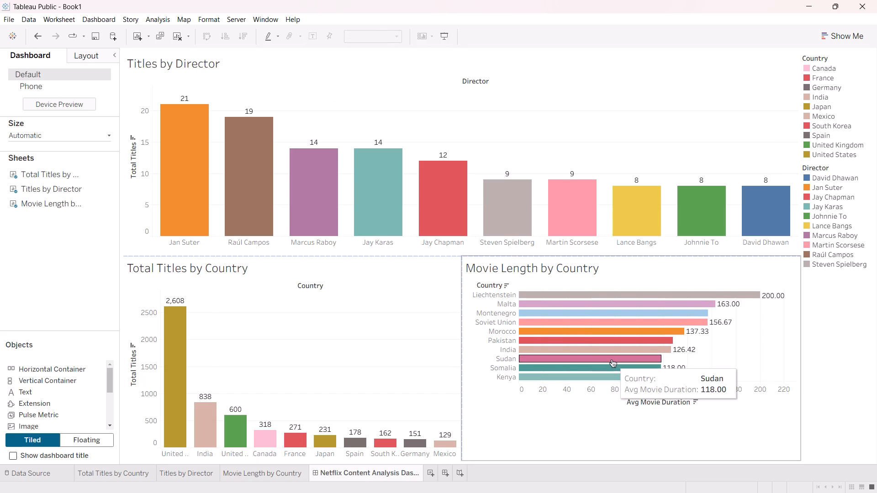
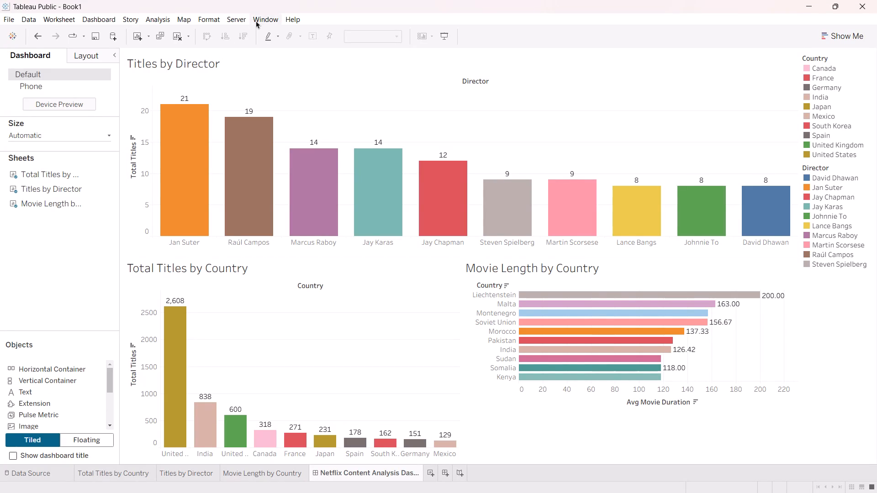
Export the workbook as a Tableau Packaged Workbook (.twbx) named "Tableau Nov 2" to the Desktop.
left_click(10, 21)
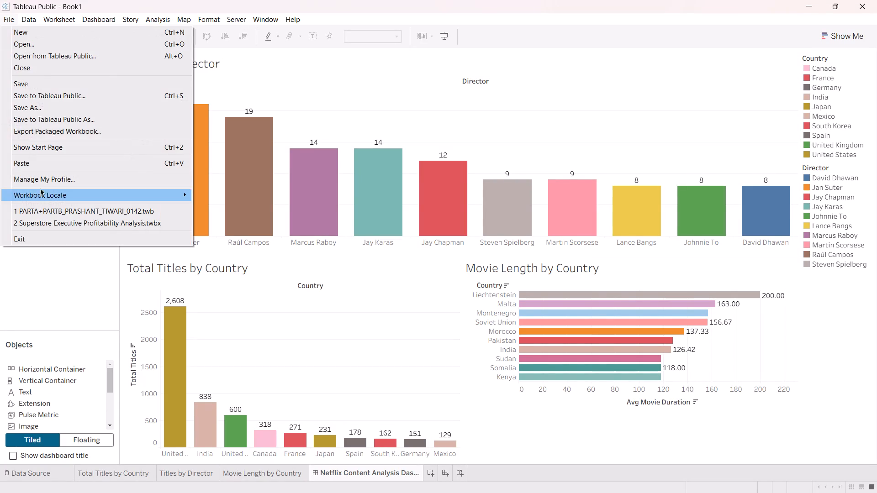
left_click(36, 131)
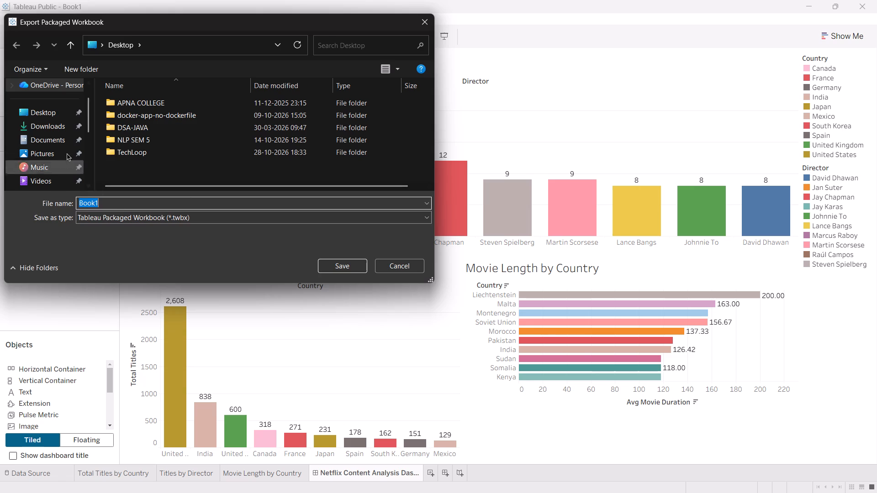
left_click(36, 116)
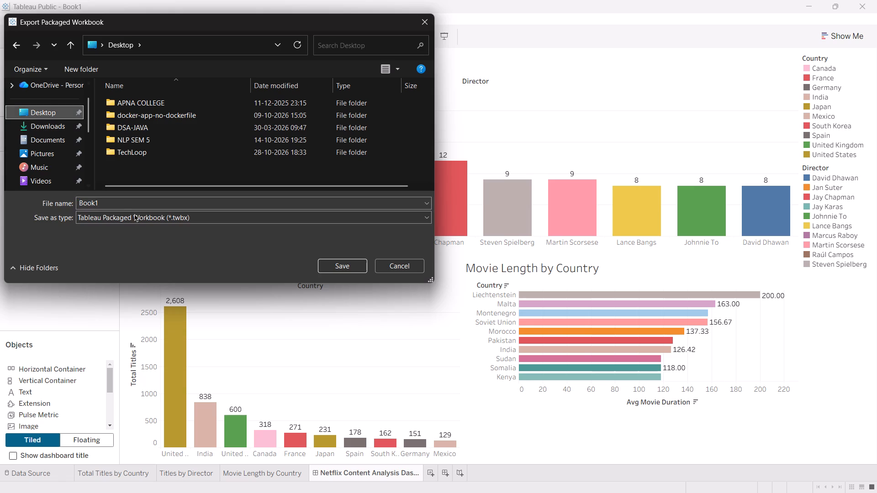
left_click(110, 202)
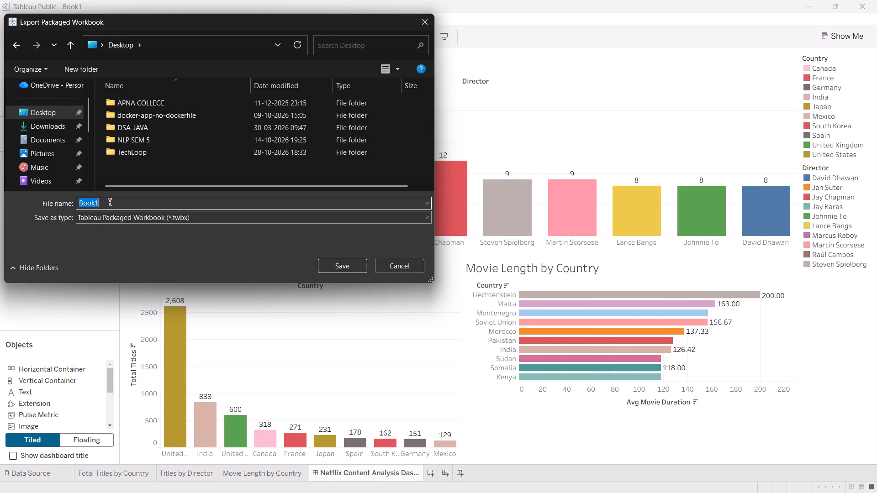
type("Tableau for")
key("space")
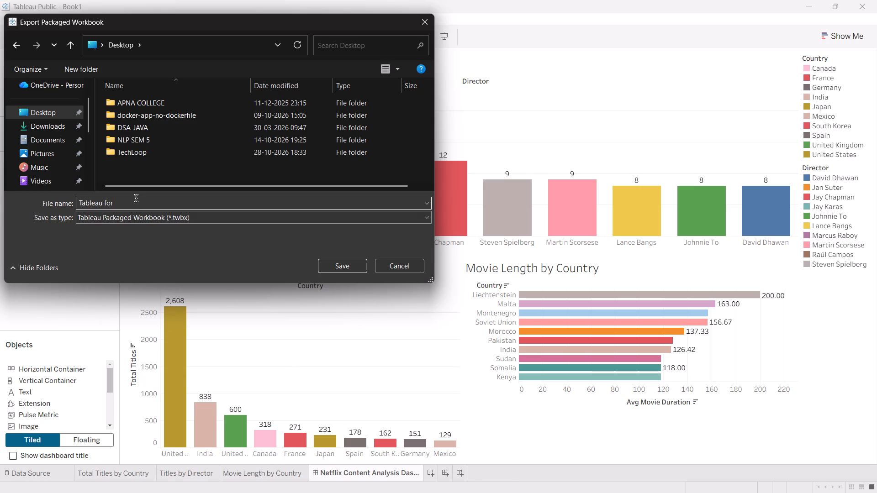
left_click_drag(127, 204, 105, 202)
left_click_drag(105, 202, 105, 202)
key("BackSpace")
type("Nov 2")
left_click(335, 268)
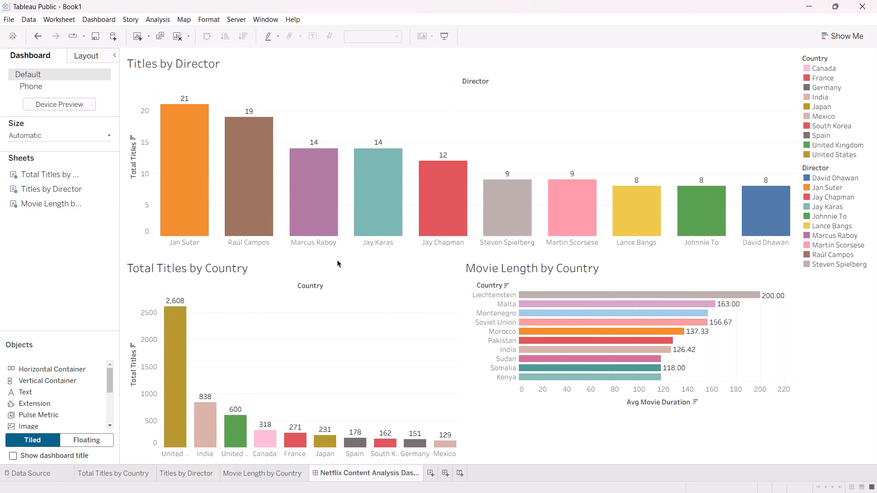